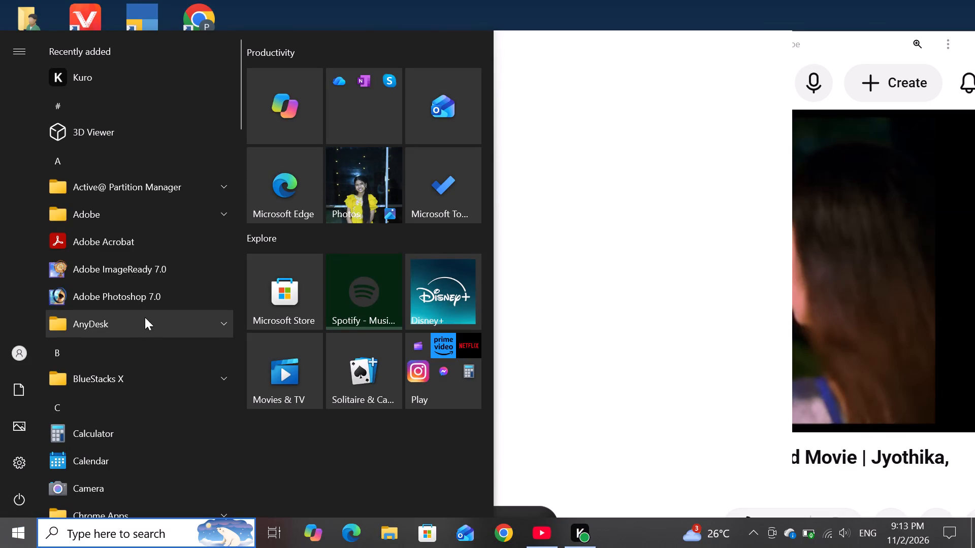
Launch Adobe Photoshop 7.0.
{"action": "left_click", "coordinate": [152, 304]}
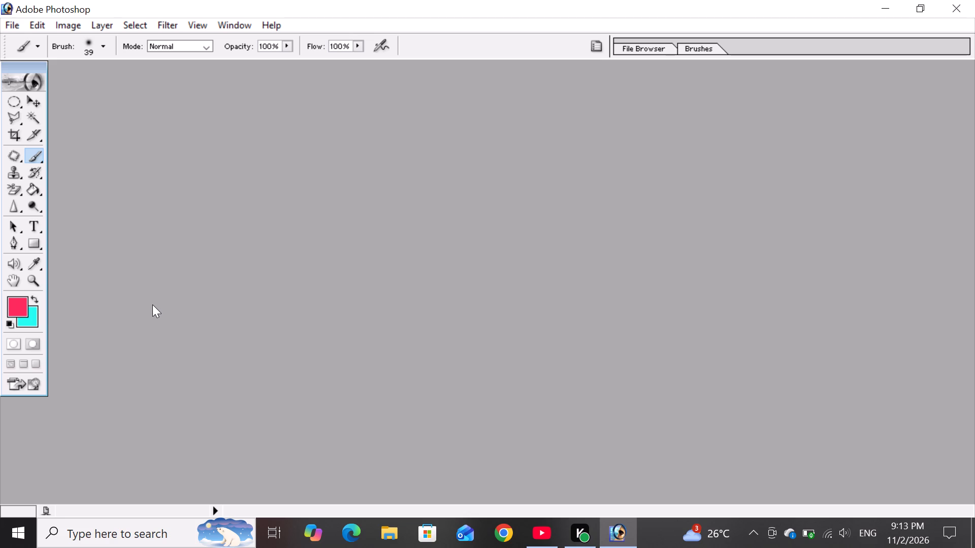
Open the NEET PHOTO image from the Pictures folder.
{"action": "left_click", "coordinate": [11, 21]}
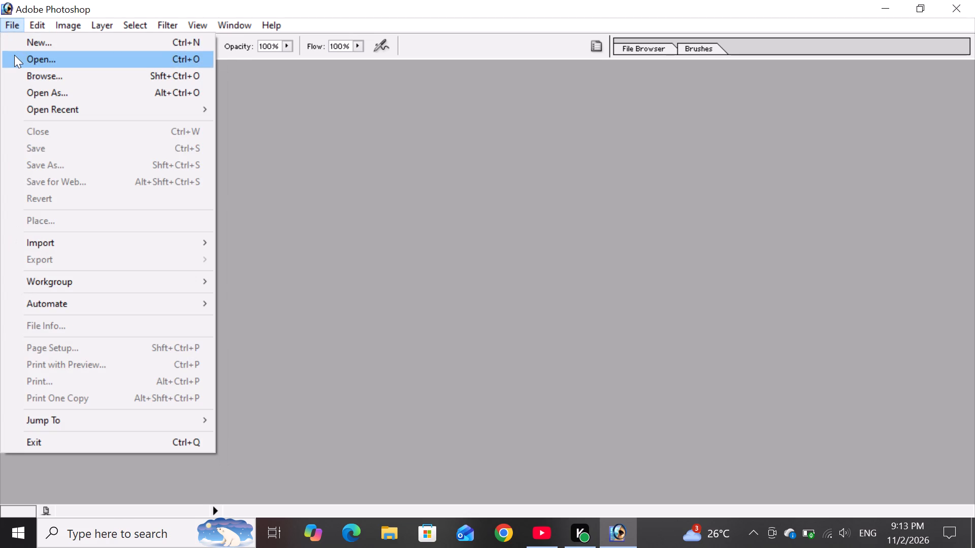
{"action": "left_click", "coordinate": [14, 55]}
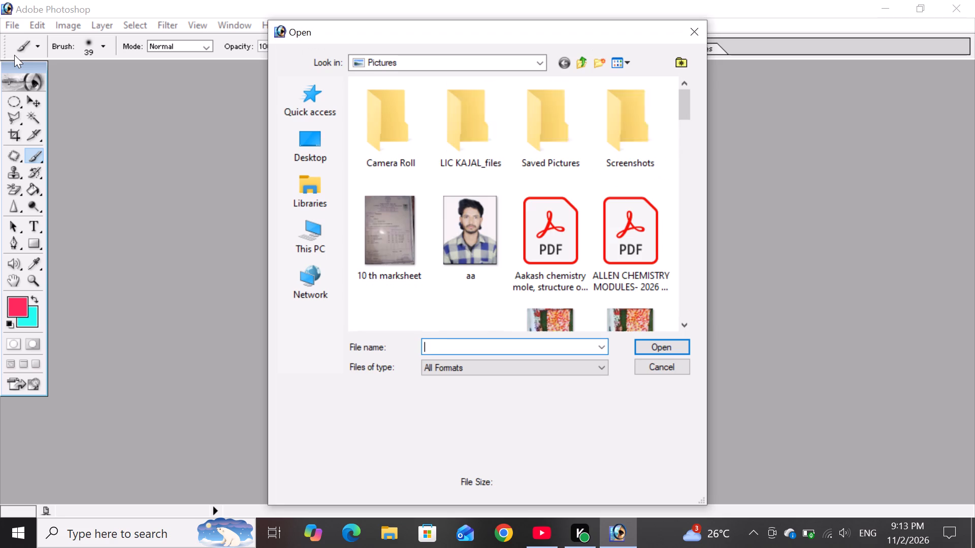
{"action": "scroll", "coordinate": [457, 160], "scroll_direction": "down", "scroll_amount": 7}
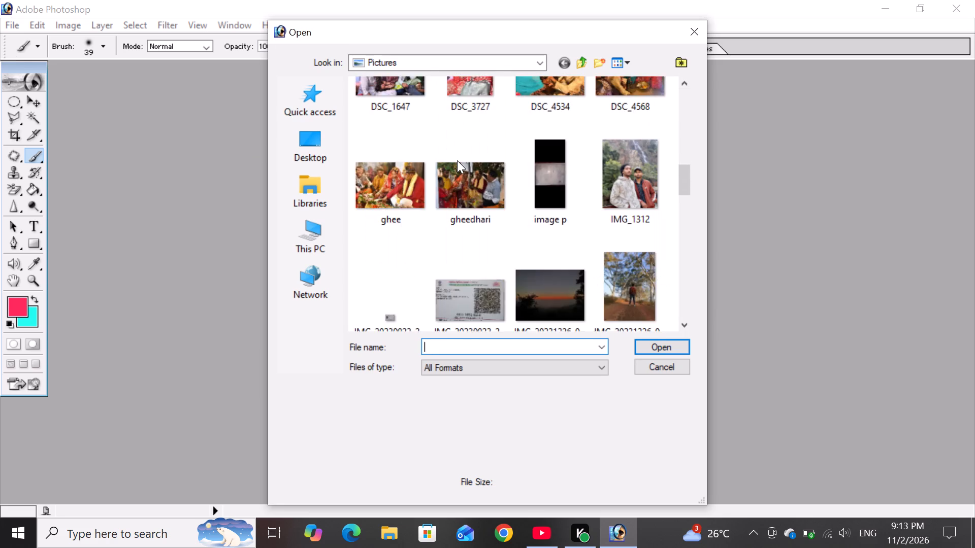
{"action": "scroll", "coordinate": [457, 160], "scroll_direction": "down", "scroll_amount": 5}
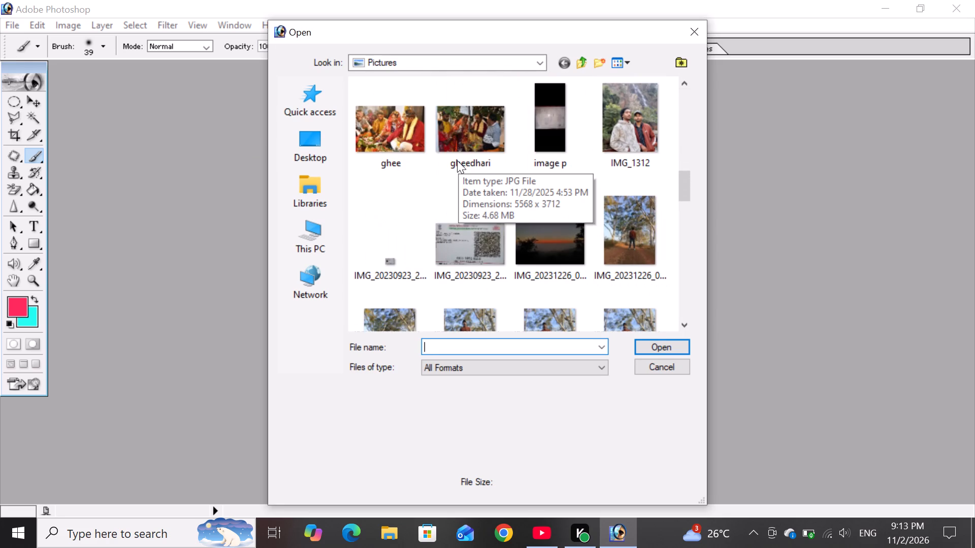
{"action": "scroll", "coordinate": [457, 160], "scroll_direction": "down", "scroll_amount": 9}
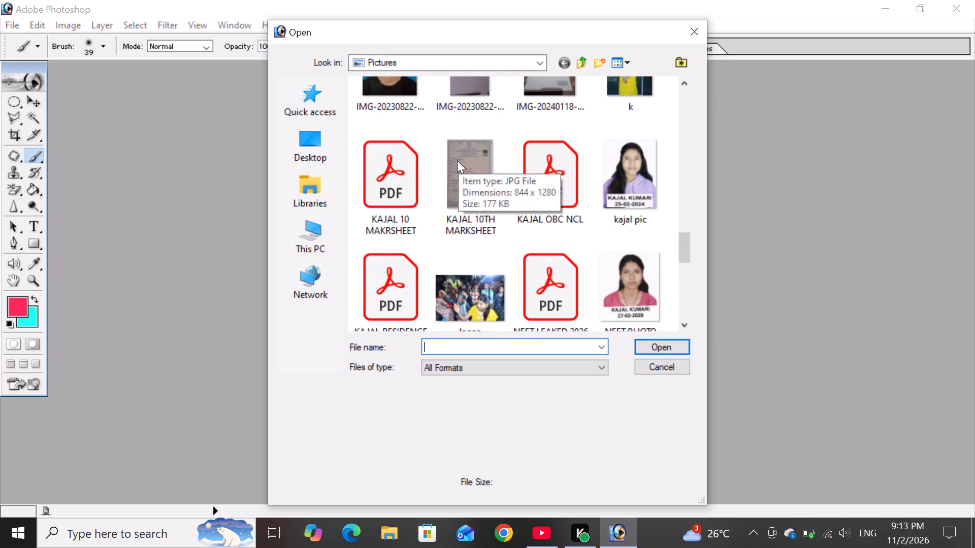
{"action": "scroll", "coordinate": [457, 160], "scroll_direction": "down", "scroll_amount": 2}
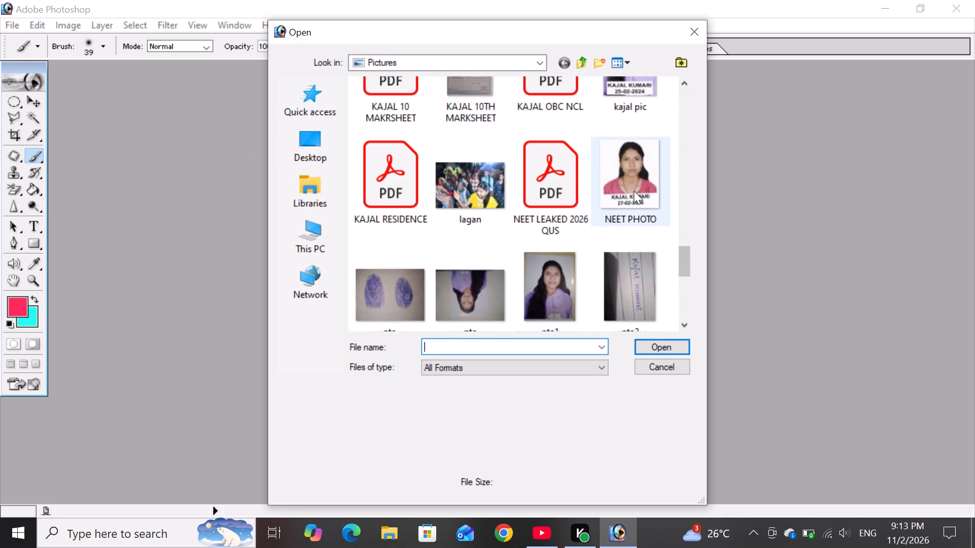
{"action": "left_click", "coordinate": [634, 191]}
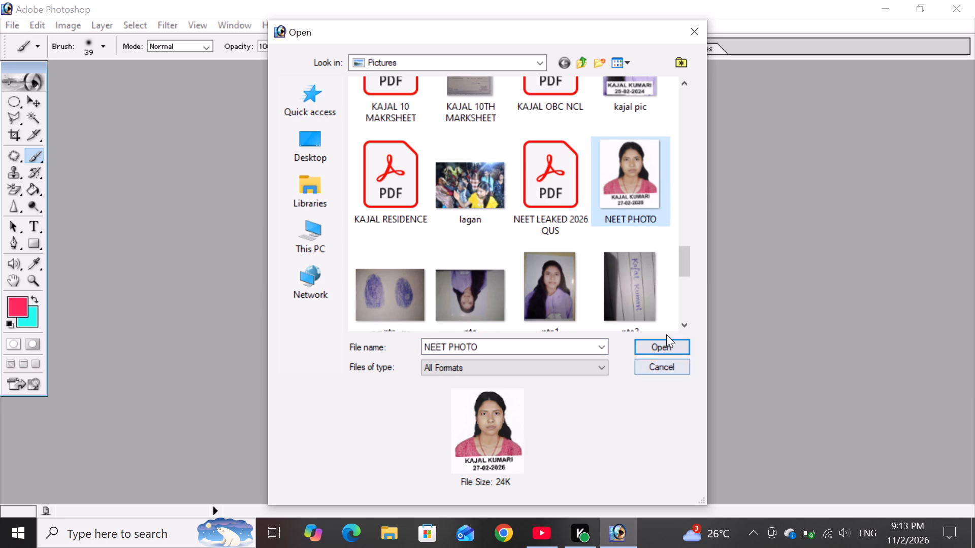
{"action": "left_click", "coordinate": [666, 334]}
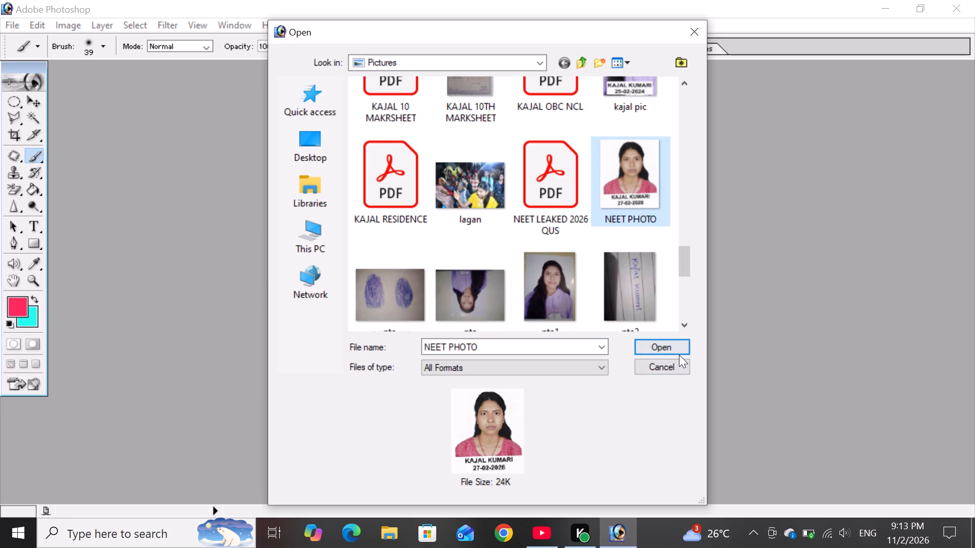
{"action": "left_click", "coordinate": [679, 355]}
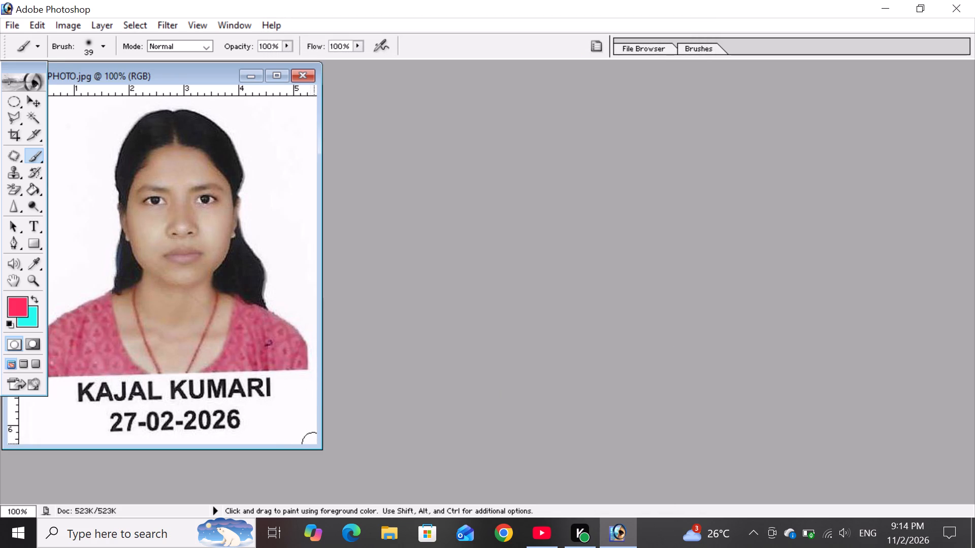
Enlarge the photo's document window so the whole image fits with empty space around it.
{"action": "left_click_drag", "start_coordinate": [320, 449], "coordinate": [340, 448]}
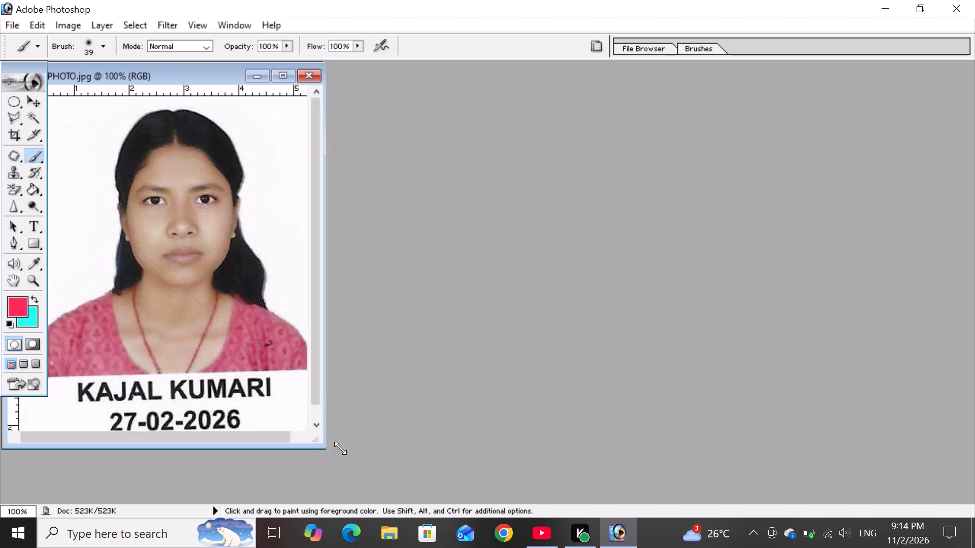
{"action": "left_click_drag", "start_coordinate": [340, 448], "coordinate": [478, 503]}
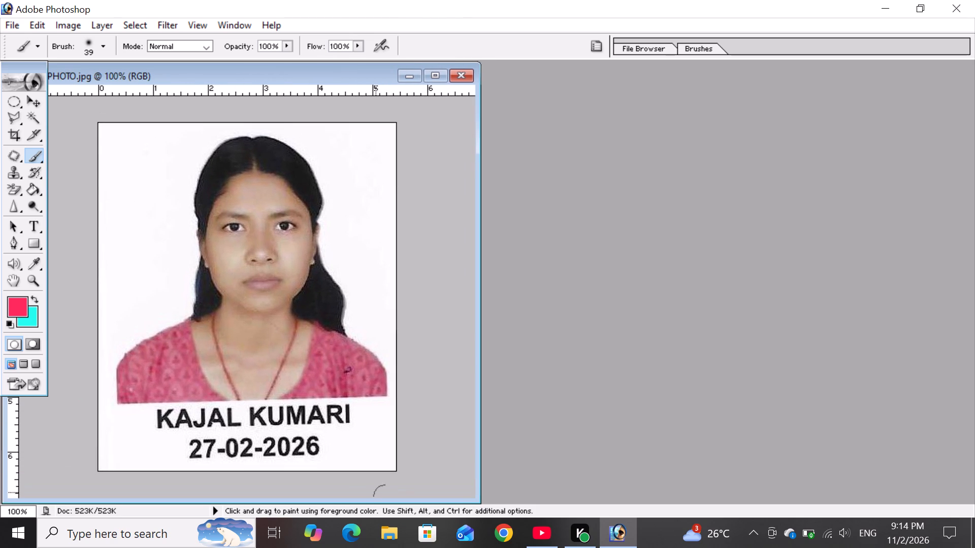
Paint a pink-red dab on the neck beside the necklace with the 39-pixel soft brush, and undo the extra stroke beyond it.
{"action": "left_click", "coordinate": [288, 330]}
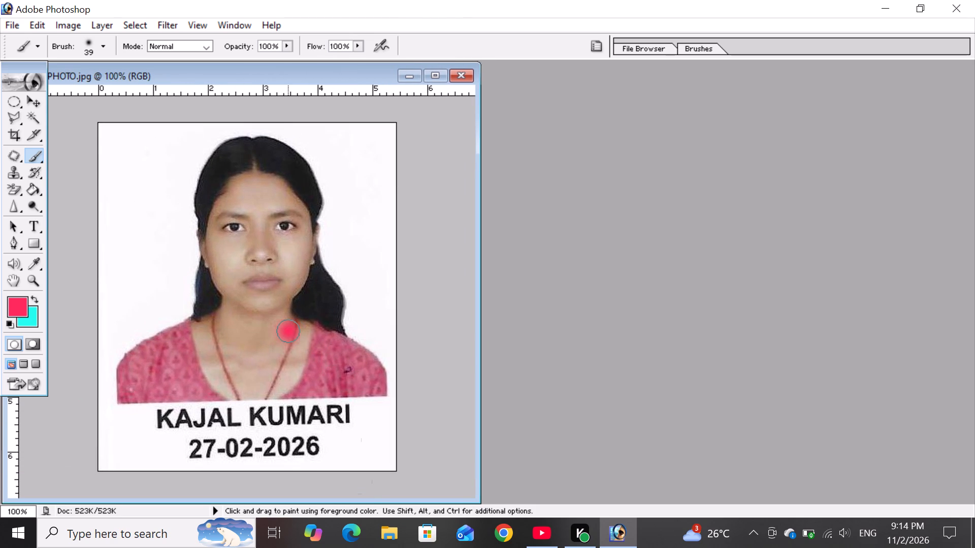
{"action": "left_click_drag", "start_coordinate": [288, 330], "coordinate": [298, 308]}
{"action": "key", "text": "ctrl+z"}
{"action": "key", "text": "ctrl+z"}
{"action": "key", "text": "ctrl+z"}
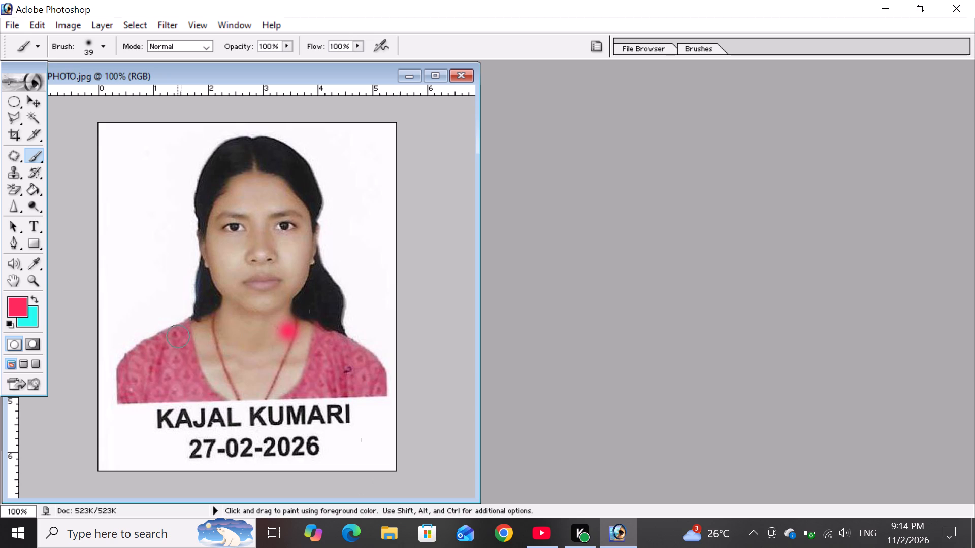
Paint the shirt's shoulder and sleeve on the image's left side solid pink-red, down to the shirt's lower edge.
{"action": "left_click", "coordinate": [178, 335]}
{"action": "left_click_drag", "start_coordinate": [176, 337], "coordinate": [149, 355]}
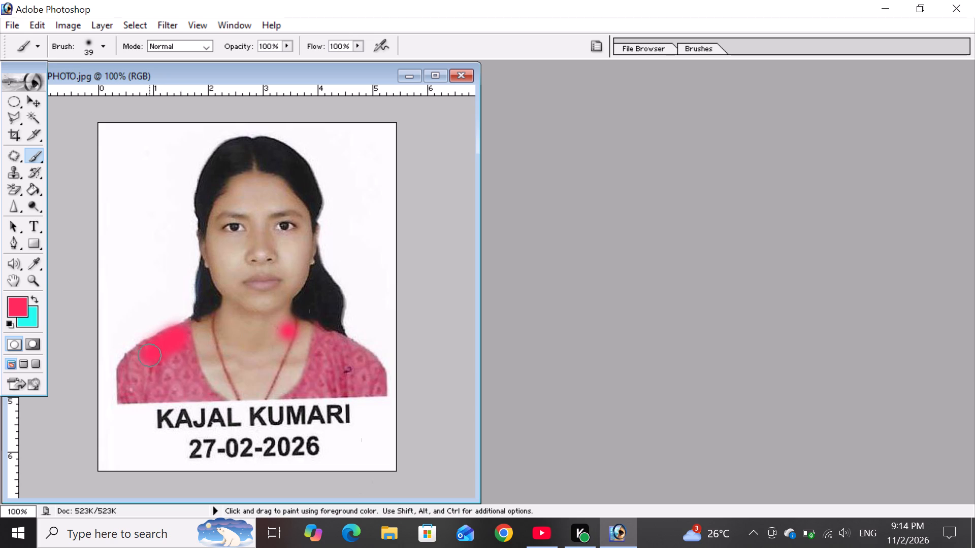
{"action": "left_click_drag", "start_coordinate": [149, 355], "coordinate": [134, 382]}
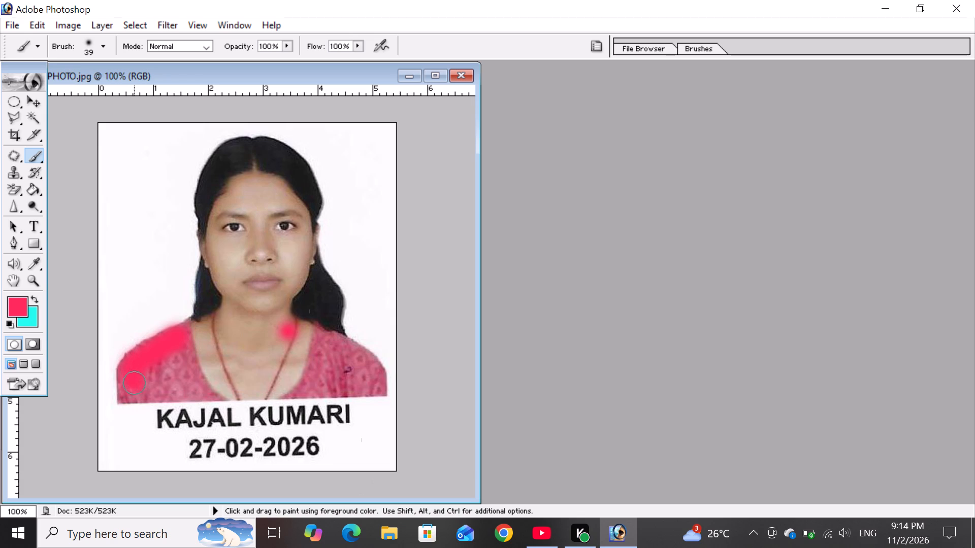
{"action": "left_click_drag", "start_coordinate": [134, 382], "coordinate": [176, 360]}
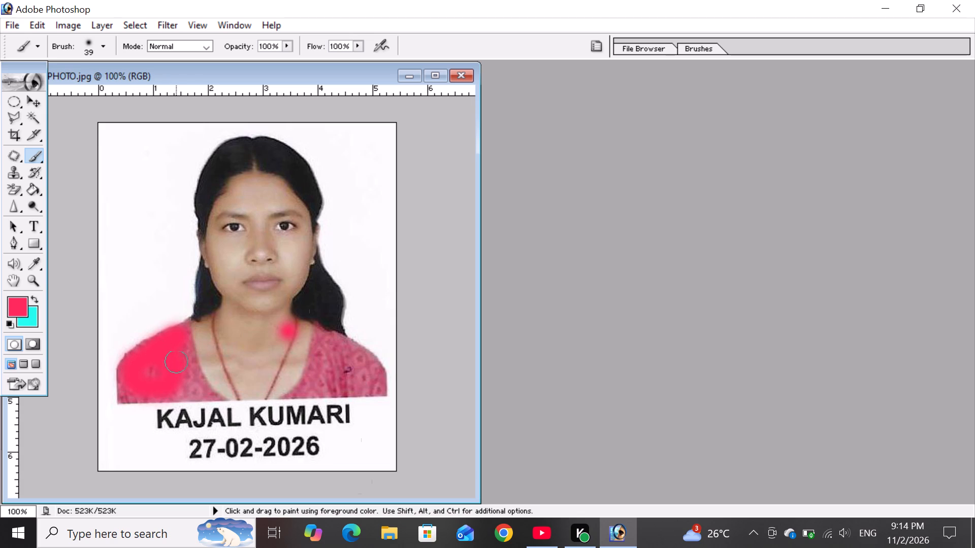
{"action": "left_click_drag", "start_coordinate": [176, 360], "coordinate": [198, 380]}
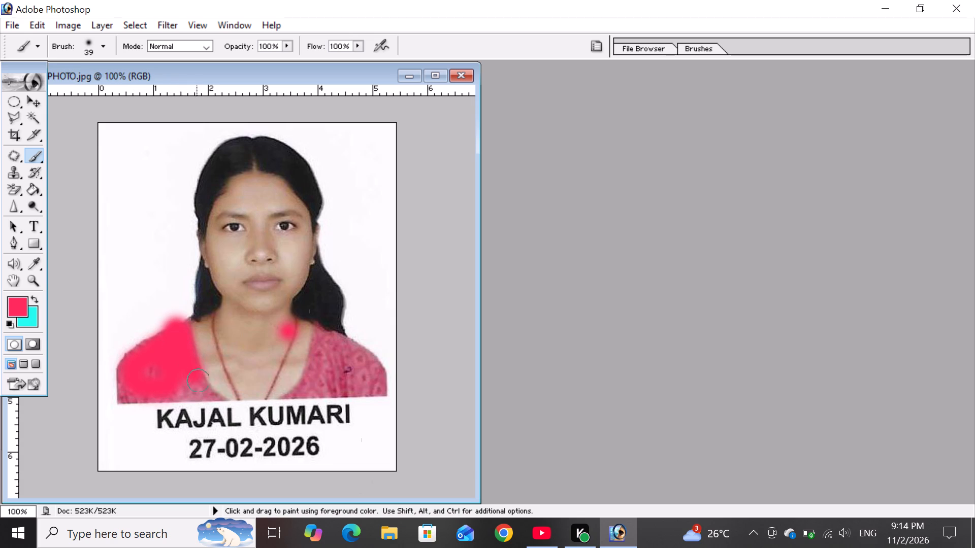
{"action": "left_click_drag", "start_coordinate": [198, 380], "coordinate": [141, 390]}
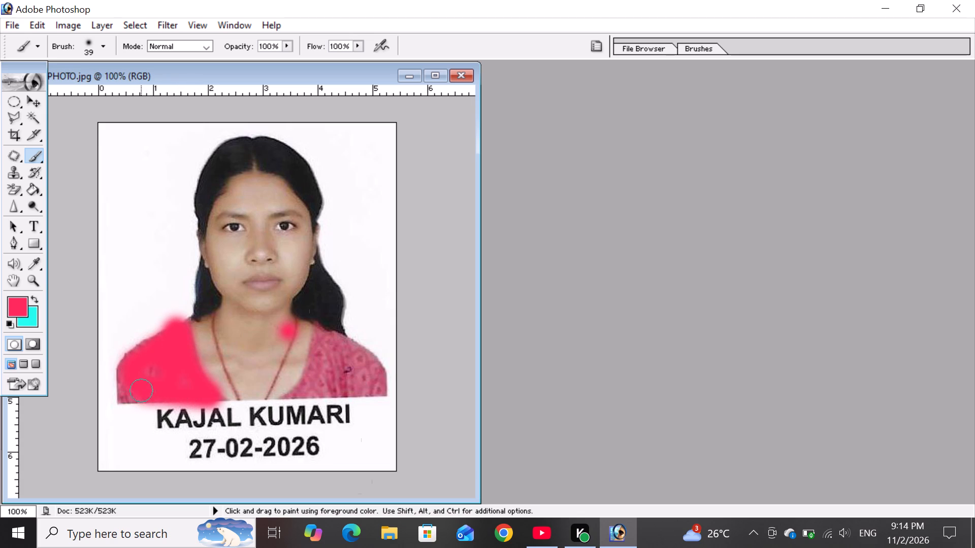
{"action": "left_click_drag", "start_coordinate": [141, 390], "coordinate": [165, 337]}
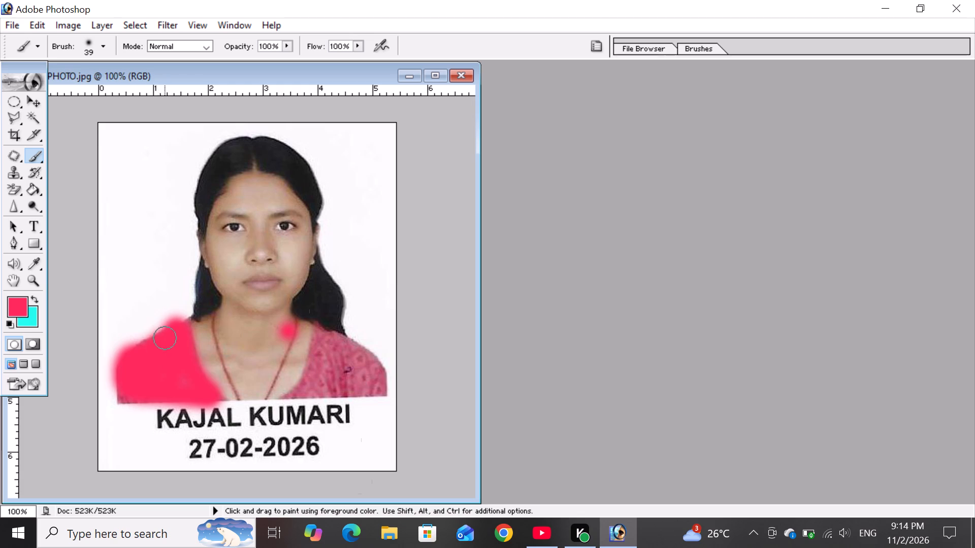
{"action": "left_click_drag", "start_coordinate": [165, 337], "coordinate": [128, 404]}
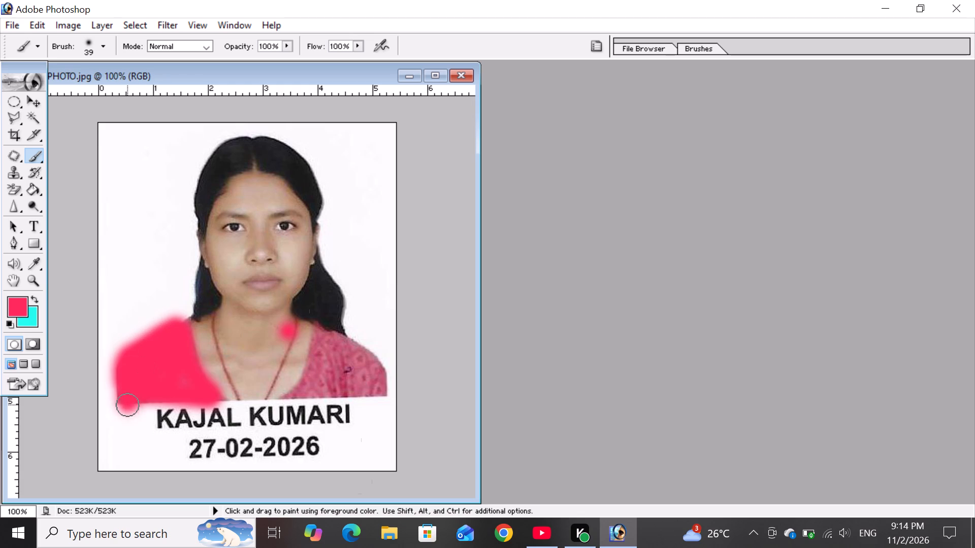
{"action": "left_click_drag", "start_coordinate": [128, 404], "coordinate": [167, 376]}
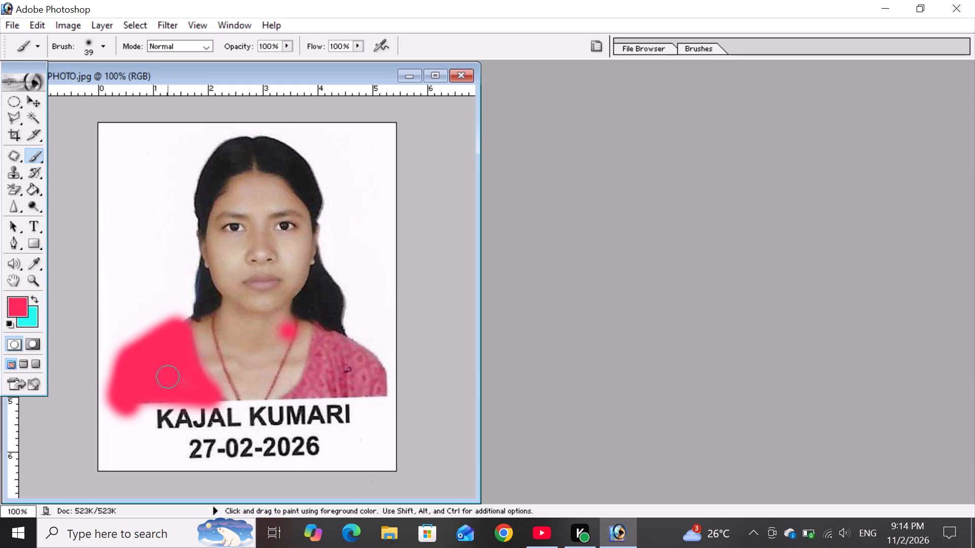
Paint the shirt's shoulder, sleeve and neckline edge on the image's right side with the same pink-red brush.
{"action": "left_click", "coordinate": [333, 342]}
{"action": "left_click_drag", "start_coordinate": [333, 345], "coordinate": [367, 357]}
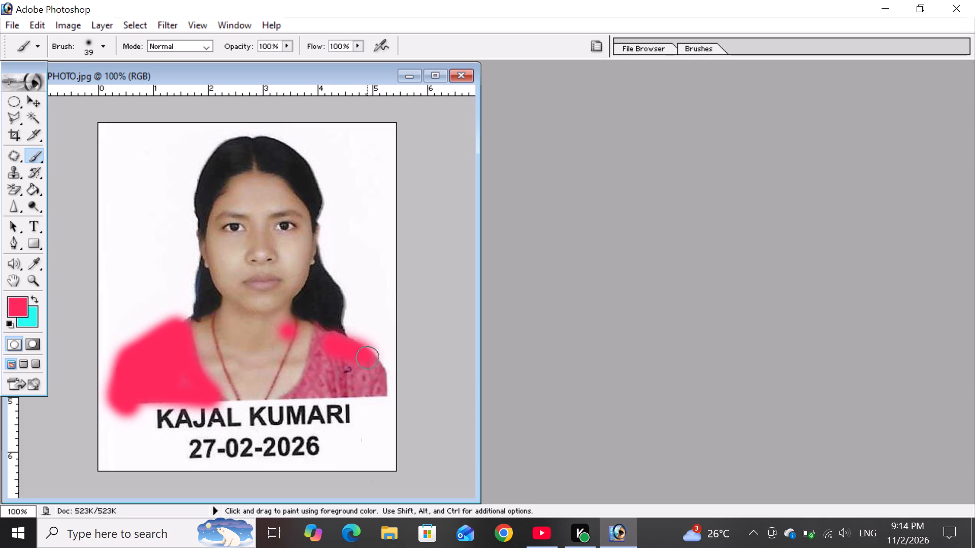
{"action": "left_click_drag", "start_coordinate": [367, 357], "coordinate": [355, 364]}
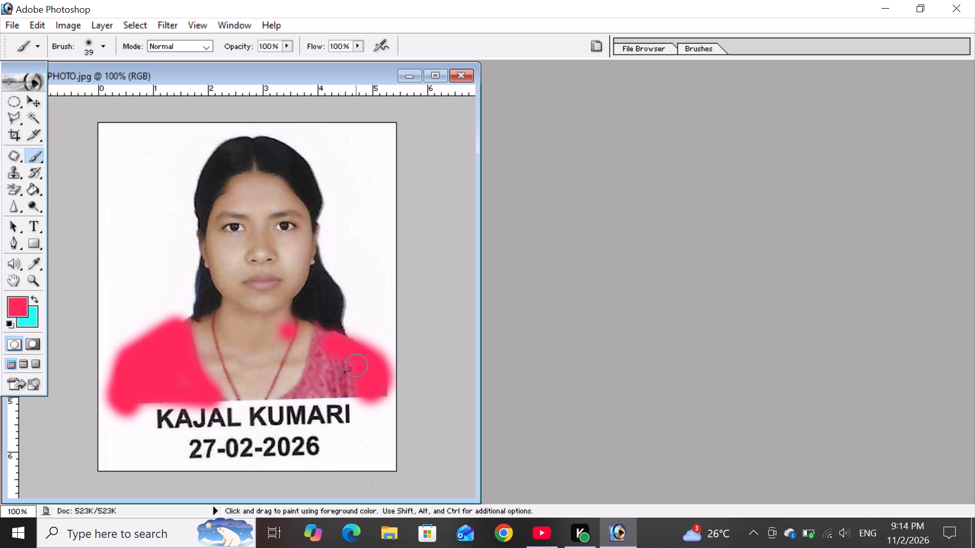
{"action": "left_click_drag", "start_coordinate": [355, 364], "coordinate": [327, 334]}
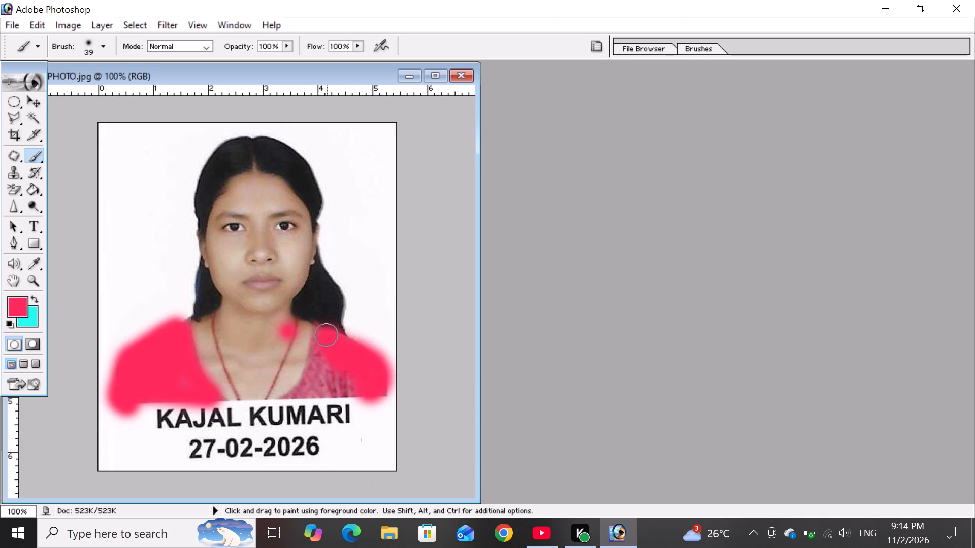
{"action": "left_click_drag", "start_coordinate": [327, 334], "coordinate": [324, 342]}
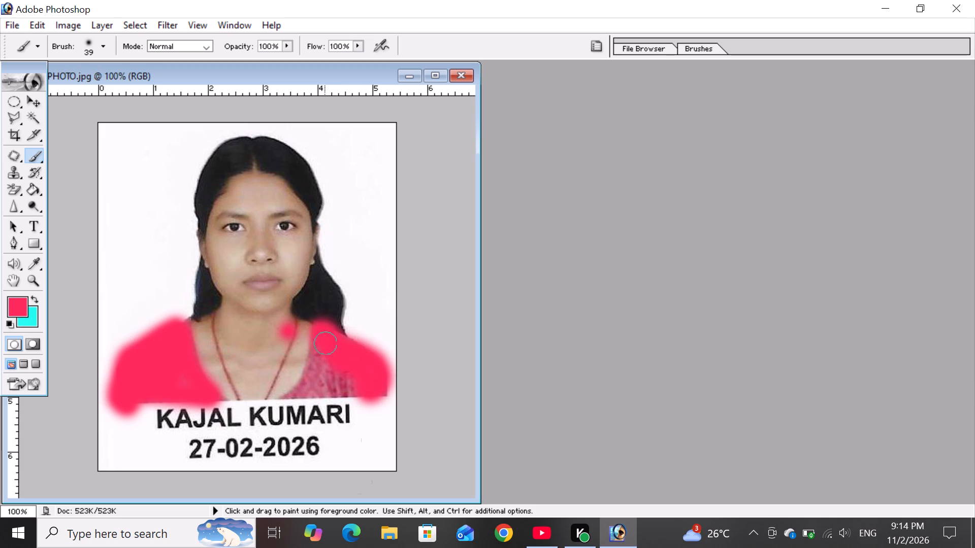
{"action": "left_click_drag", "start_coordinate": [324, 342], "coordinate": [316, 356]}
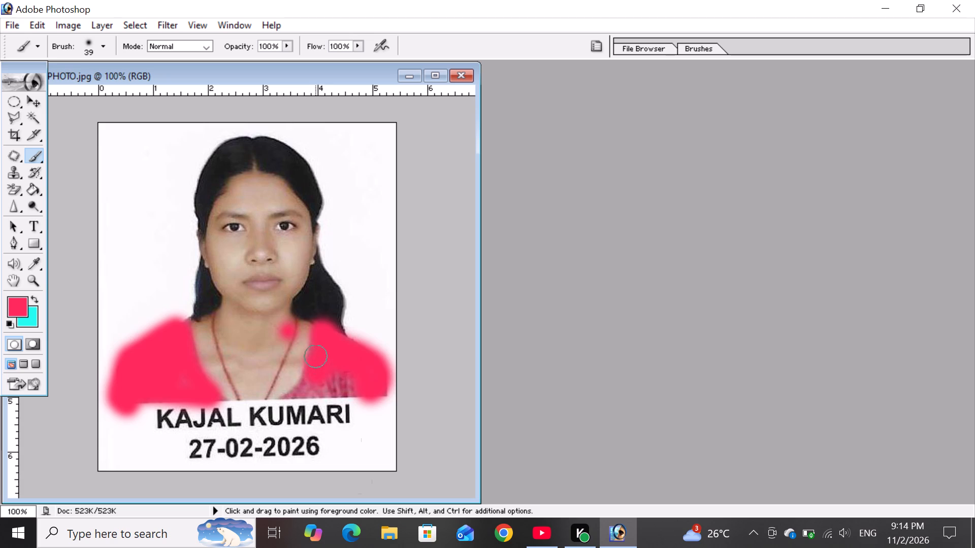
{"action": "left_click_drag", "start_coordinate": [316, 356], "coordinate": [293, 399]}
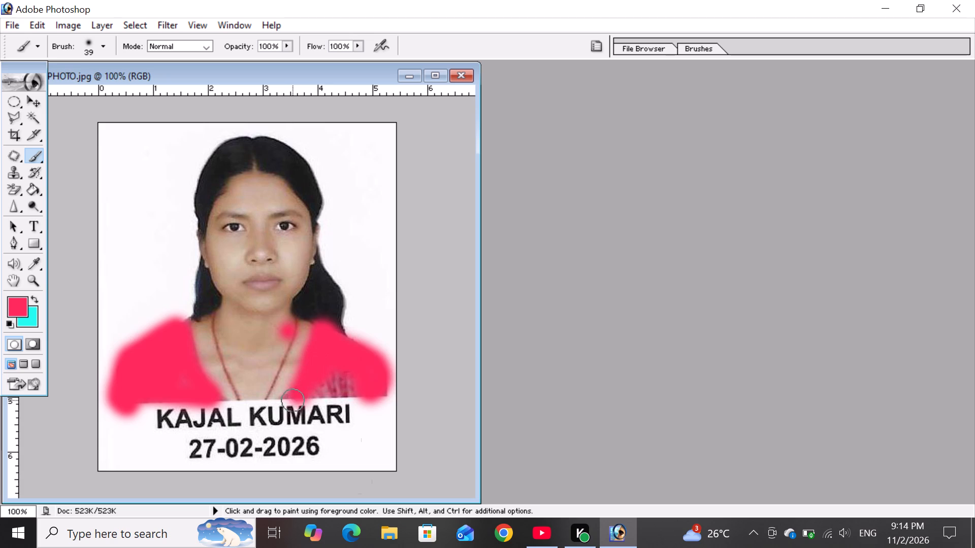
{"action": "left_click_drag", "start_coordinate": [293, 399], "coordinate": [367, 378]}
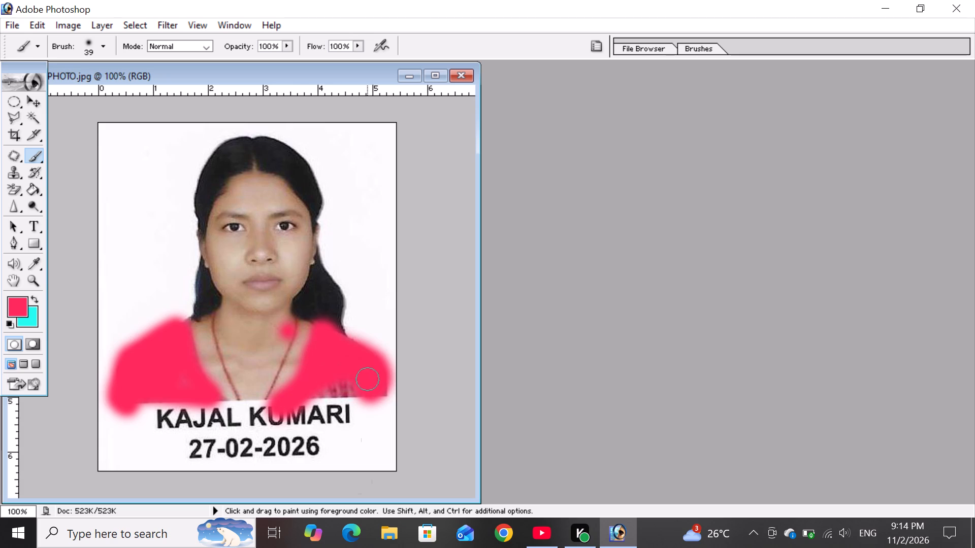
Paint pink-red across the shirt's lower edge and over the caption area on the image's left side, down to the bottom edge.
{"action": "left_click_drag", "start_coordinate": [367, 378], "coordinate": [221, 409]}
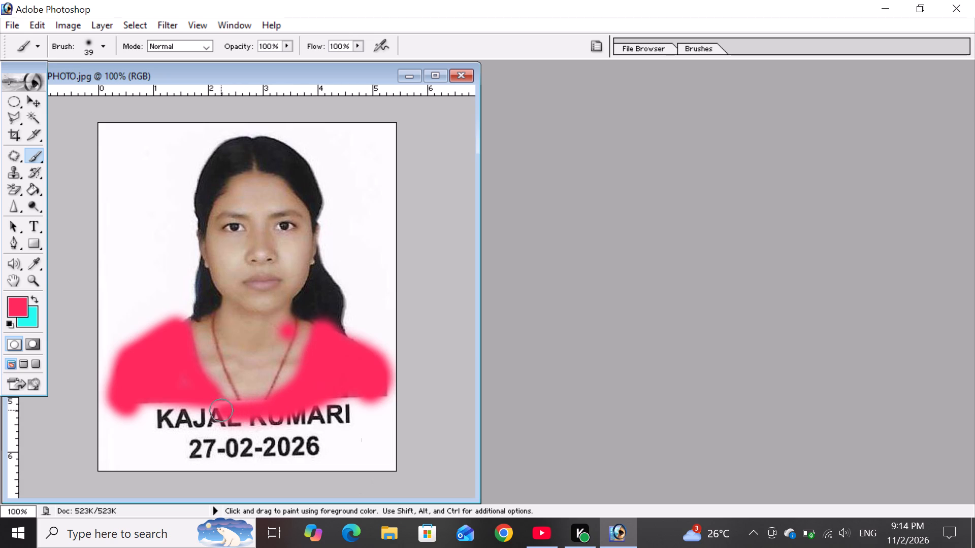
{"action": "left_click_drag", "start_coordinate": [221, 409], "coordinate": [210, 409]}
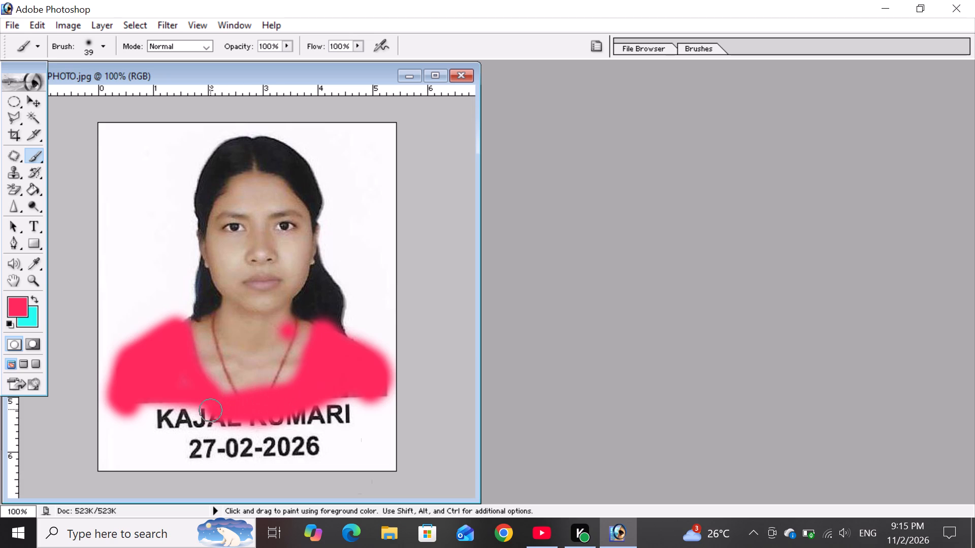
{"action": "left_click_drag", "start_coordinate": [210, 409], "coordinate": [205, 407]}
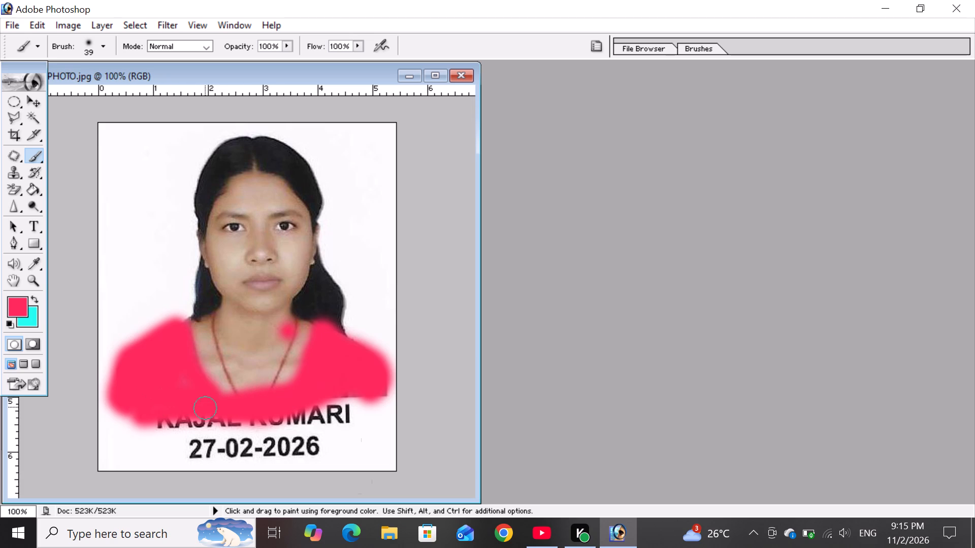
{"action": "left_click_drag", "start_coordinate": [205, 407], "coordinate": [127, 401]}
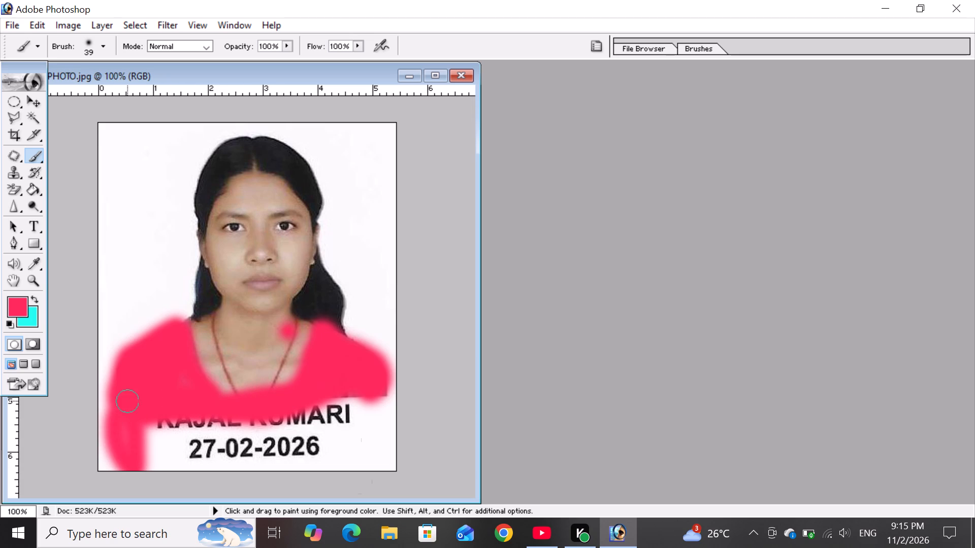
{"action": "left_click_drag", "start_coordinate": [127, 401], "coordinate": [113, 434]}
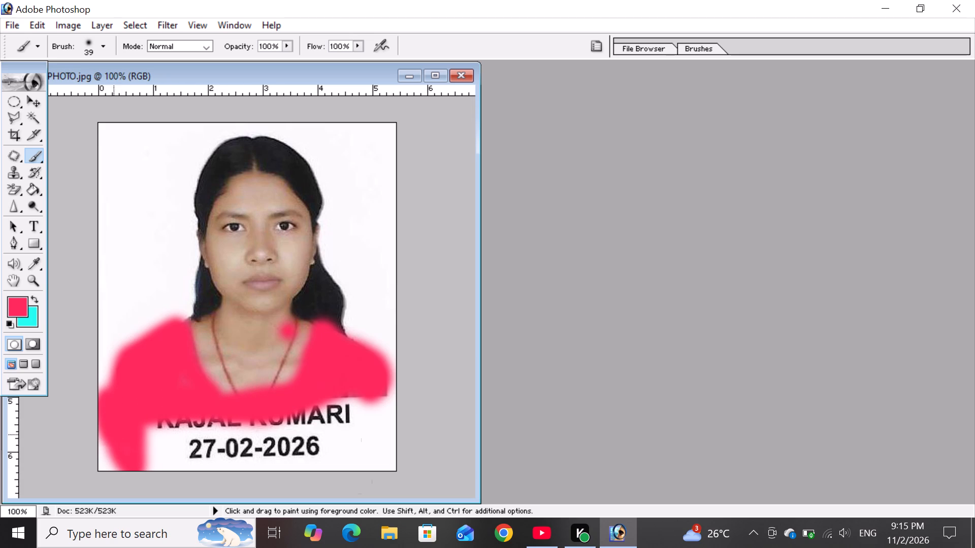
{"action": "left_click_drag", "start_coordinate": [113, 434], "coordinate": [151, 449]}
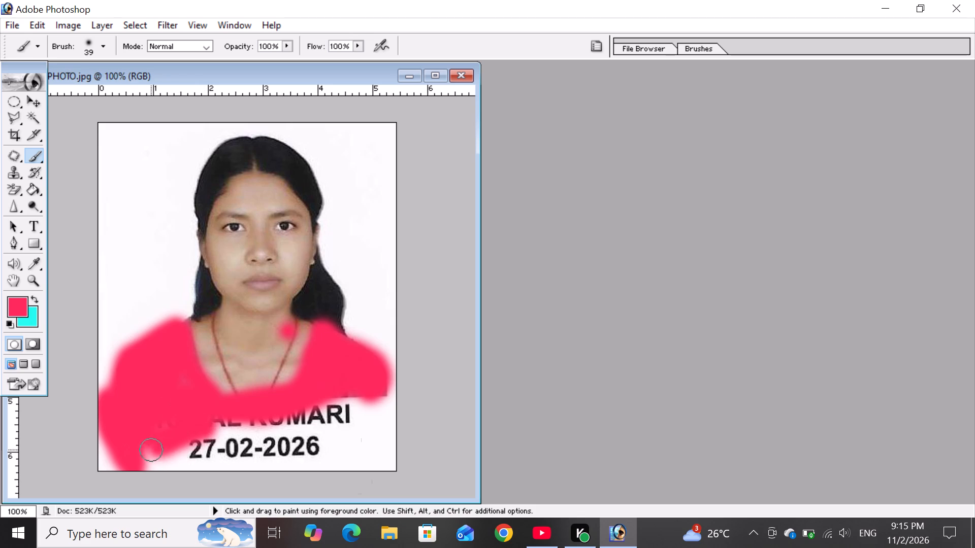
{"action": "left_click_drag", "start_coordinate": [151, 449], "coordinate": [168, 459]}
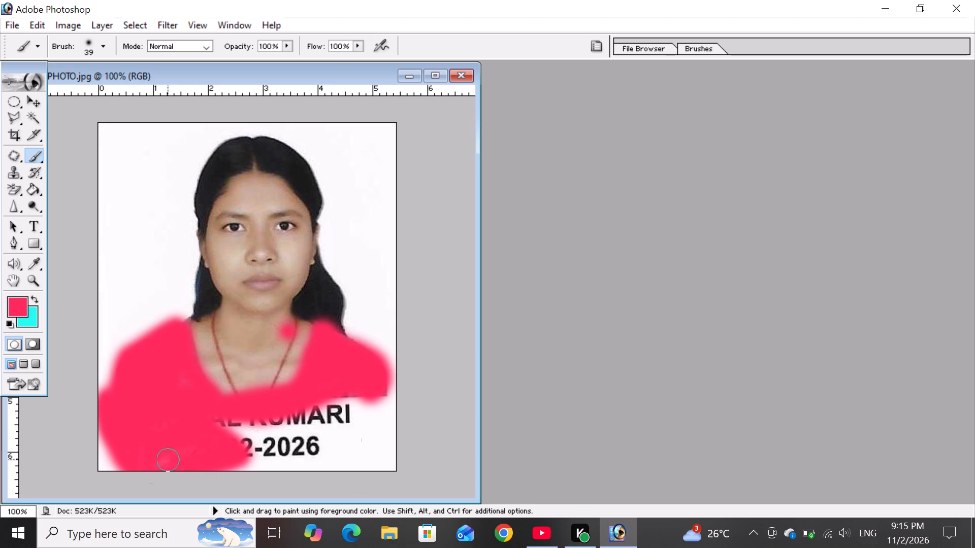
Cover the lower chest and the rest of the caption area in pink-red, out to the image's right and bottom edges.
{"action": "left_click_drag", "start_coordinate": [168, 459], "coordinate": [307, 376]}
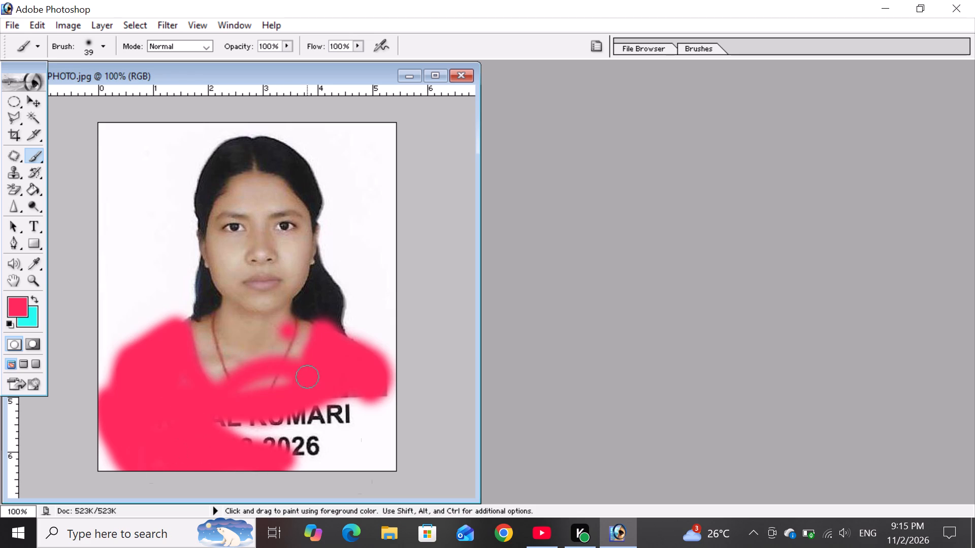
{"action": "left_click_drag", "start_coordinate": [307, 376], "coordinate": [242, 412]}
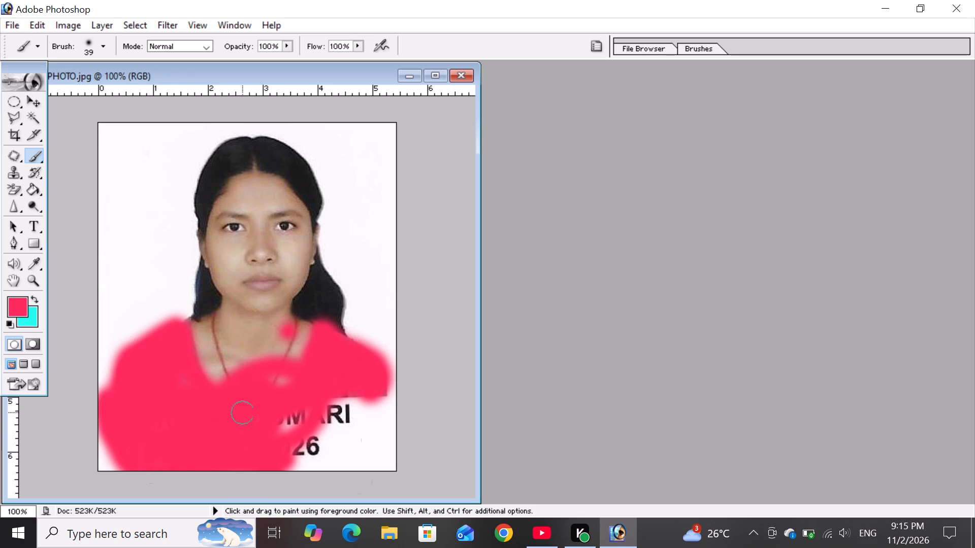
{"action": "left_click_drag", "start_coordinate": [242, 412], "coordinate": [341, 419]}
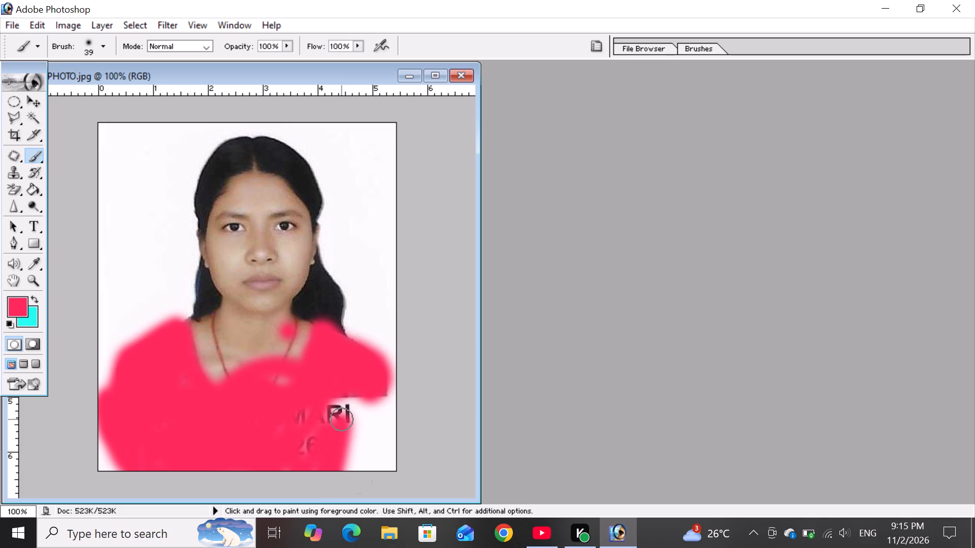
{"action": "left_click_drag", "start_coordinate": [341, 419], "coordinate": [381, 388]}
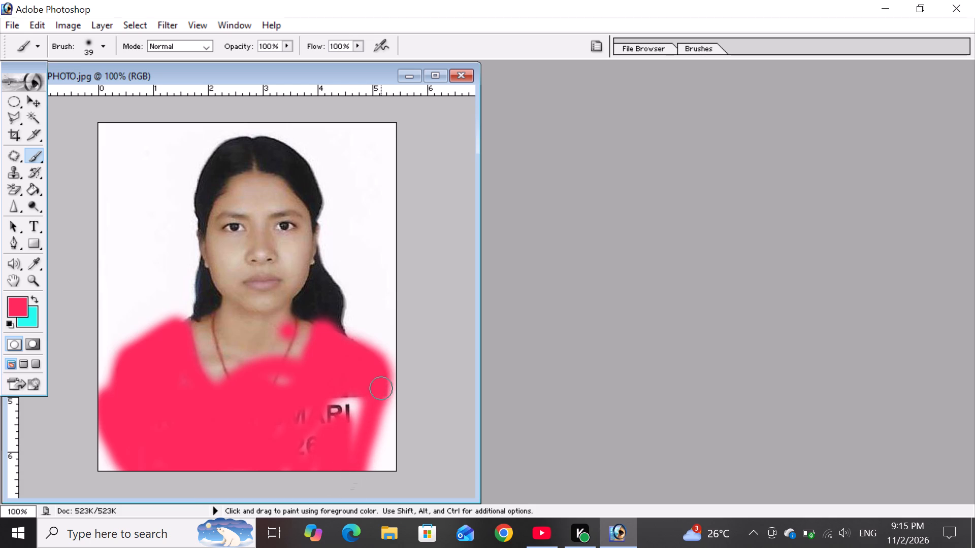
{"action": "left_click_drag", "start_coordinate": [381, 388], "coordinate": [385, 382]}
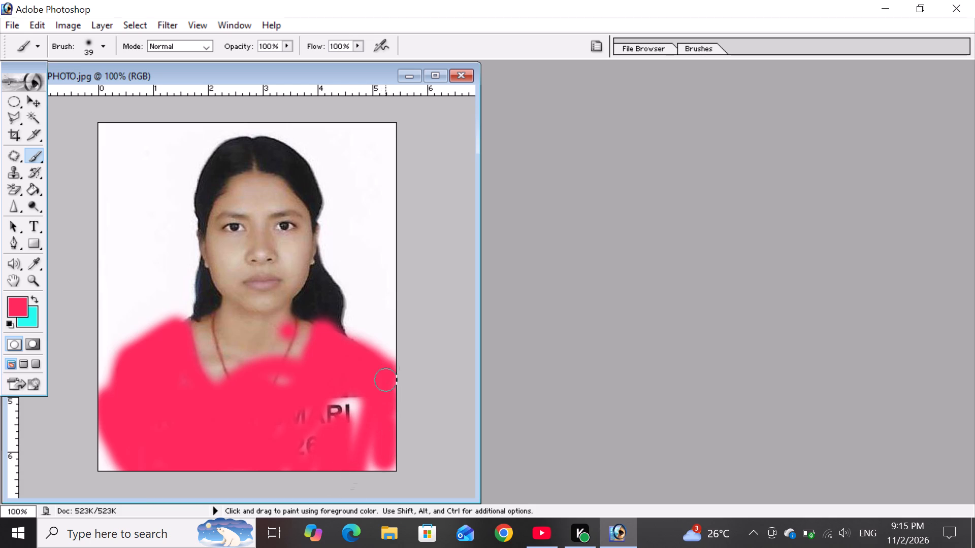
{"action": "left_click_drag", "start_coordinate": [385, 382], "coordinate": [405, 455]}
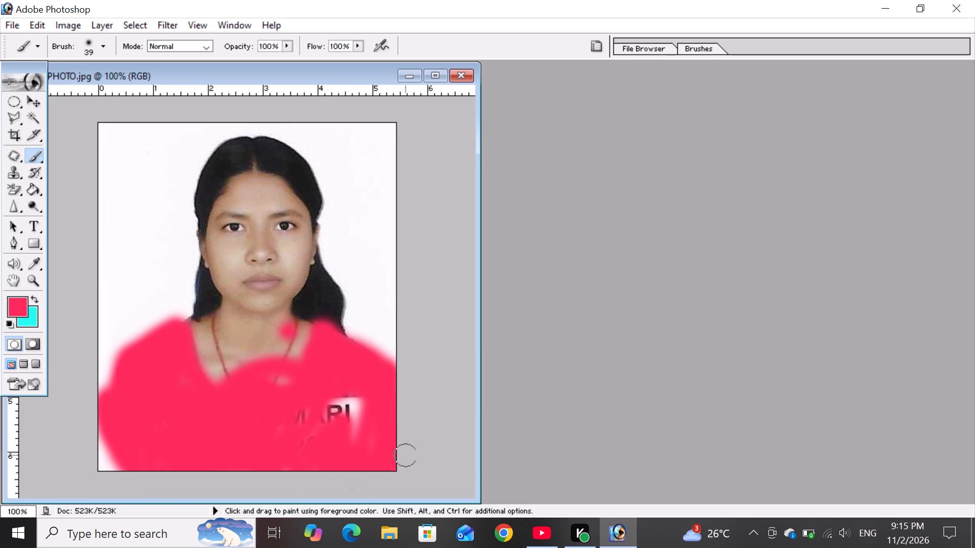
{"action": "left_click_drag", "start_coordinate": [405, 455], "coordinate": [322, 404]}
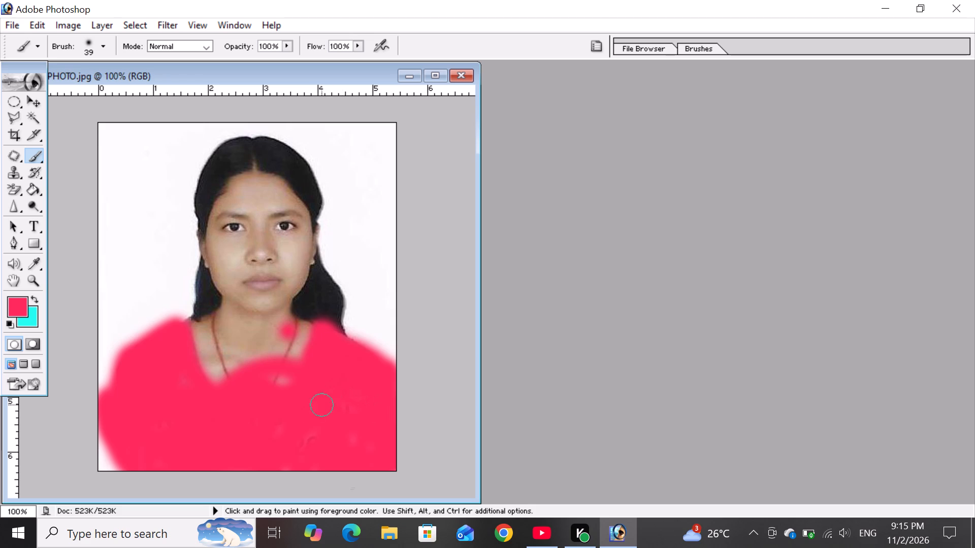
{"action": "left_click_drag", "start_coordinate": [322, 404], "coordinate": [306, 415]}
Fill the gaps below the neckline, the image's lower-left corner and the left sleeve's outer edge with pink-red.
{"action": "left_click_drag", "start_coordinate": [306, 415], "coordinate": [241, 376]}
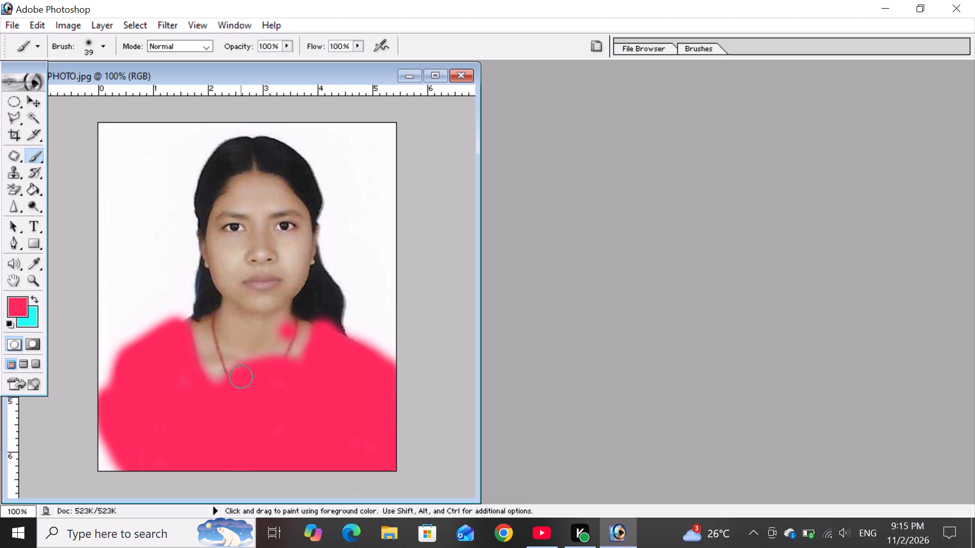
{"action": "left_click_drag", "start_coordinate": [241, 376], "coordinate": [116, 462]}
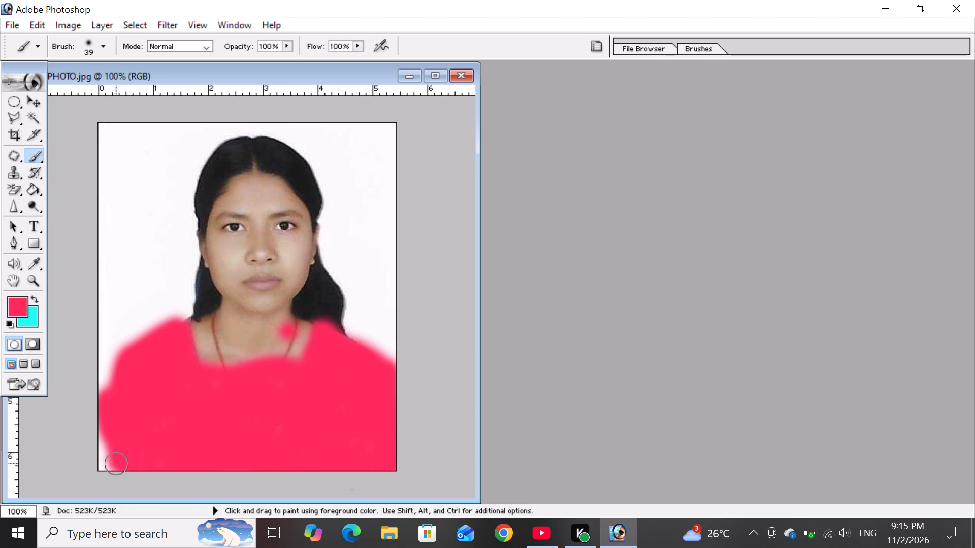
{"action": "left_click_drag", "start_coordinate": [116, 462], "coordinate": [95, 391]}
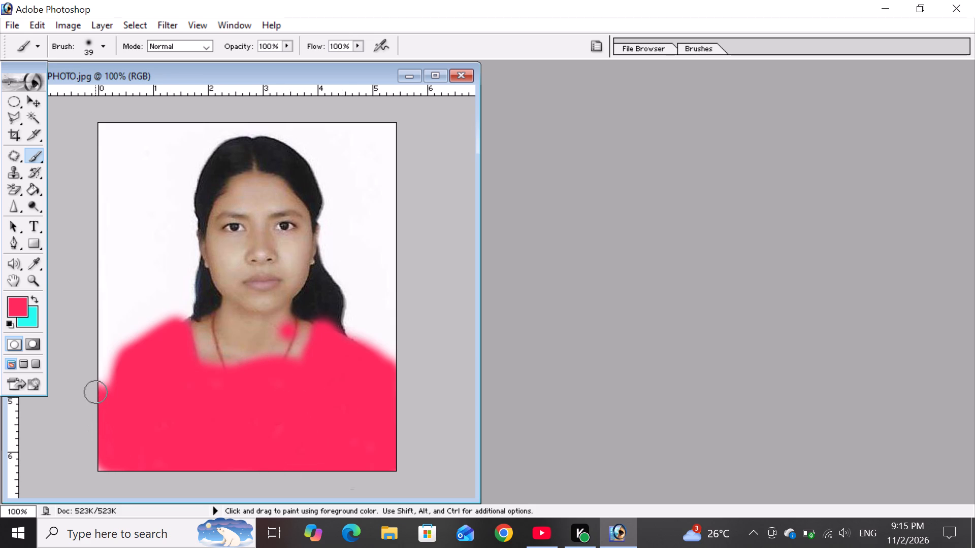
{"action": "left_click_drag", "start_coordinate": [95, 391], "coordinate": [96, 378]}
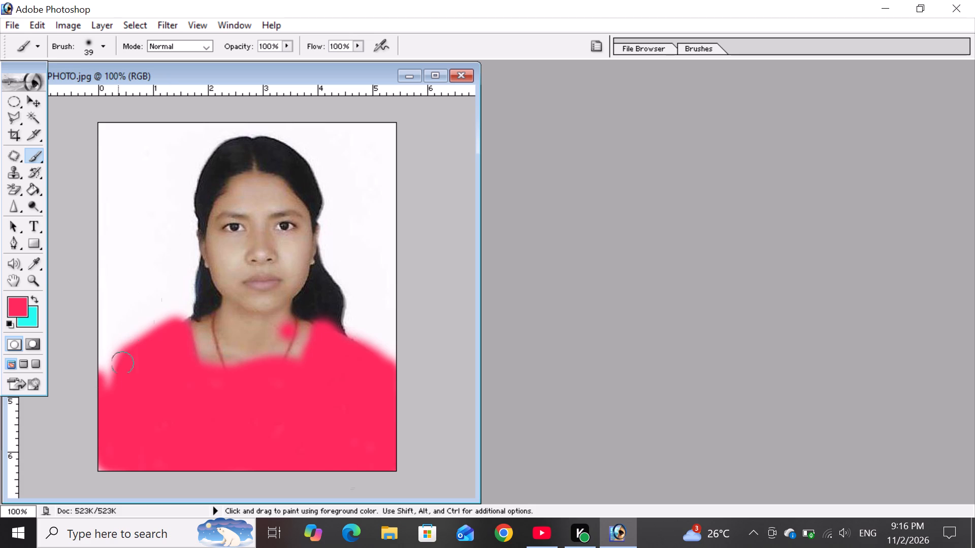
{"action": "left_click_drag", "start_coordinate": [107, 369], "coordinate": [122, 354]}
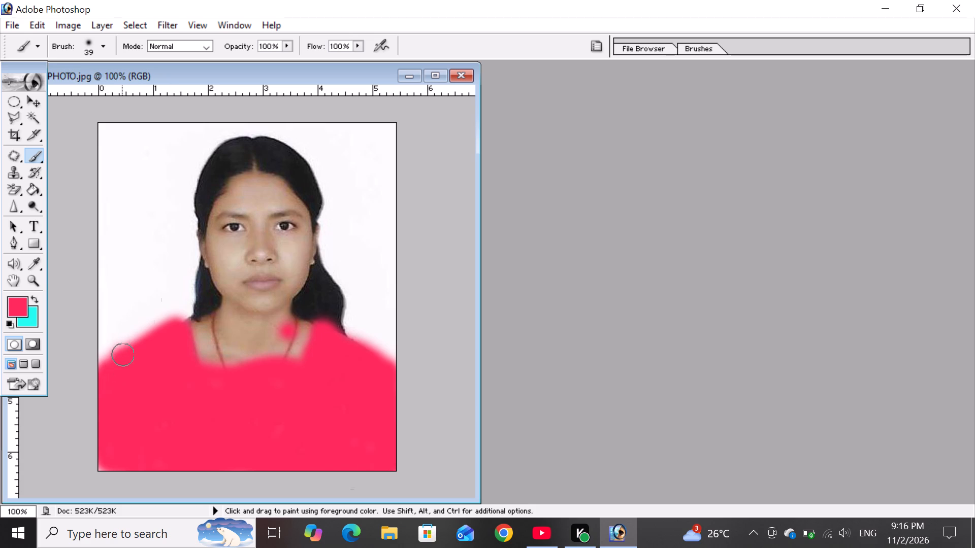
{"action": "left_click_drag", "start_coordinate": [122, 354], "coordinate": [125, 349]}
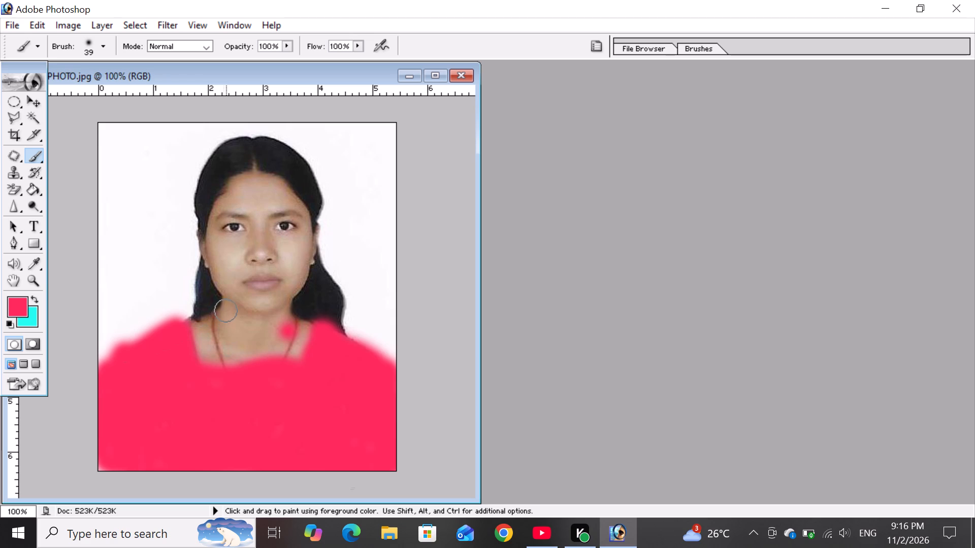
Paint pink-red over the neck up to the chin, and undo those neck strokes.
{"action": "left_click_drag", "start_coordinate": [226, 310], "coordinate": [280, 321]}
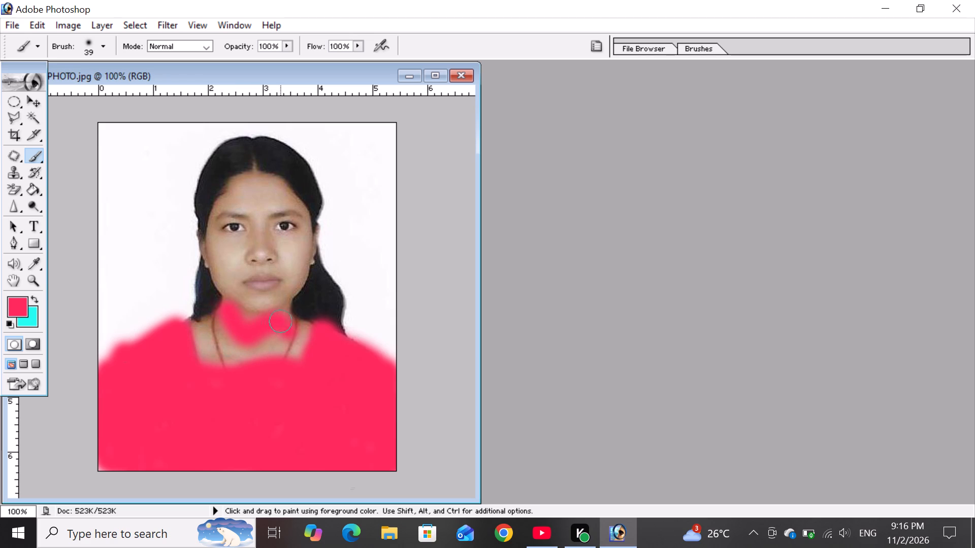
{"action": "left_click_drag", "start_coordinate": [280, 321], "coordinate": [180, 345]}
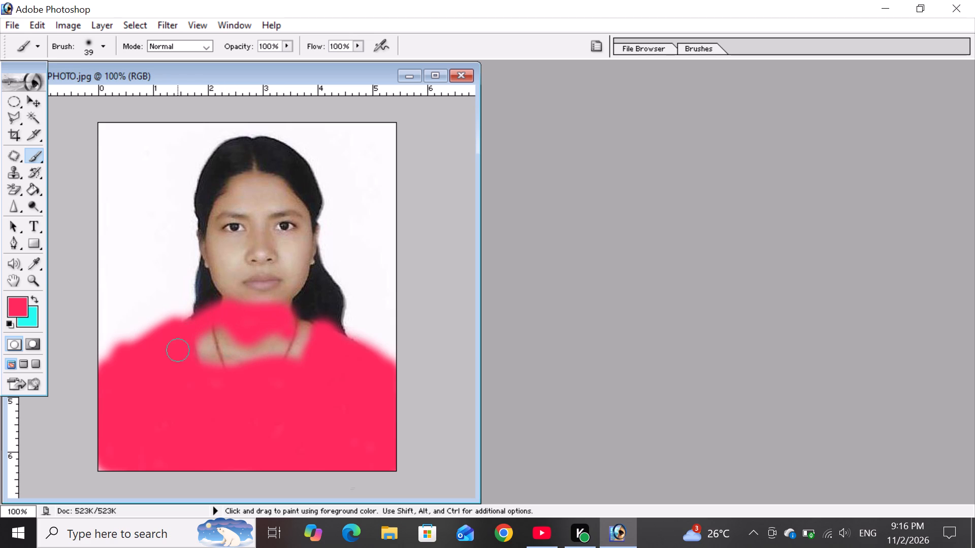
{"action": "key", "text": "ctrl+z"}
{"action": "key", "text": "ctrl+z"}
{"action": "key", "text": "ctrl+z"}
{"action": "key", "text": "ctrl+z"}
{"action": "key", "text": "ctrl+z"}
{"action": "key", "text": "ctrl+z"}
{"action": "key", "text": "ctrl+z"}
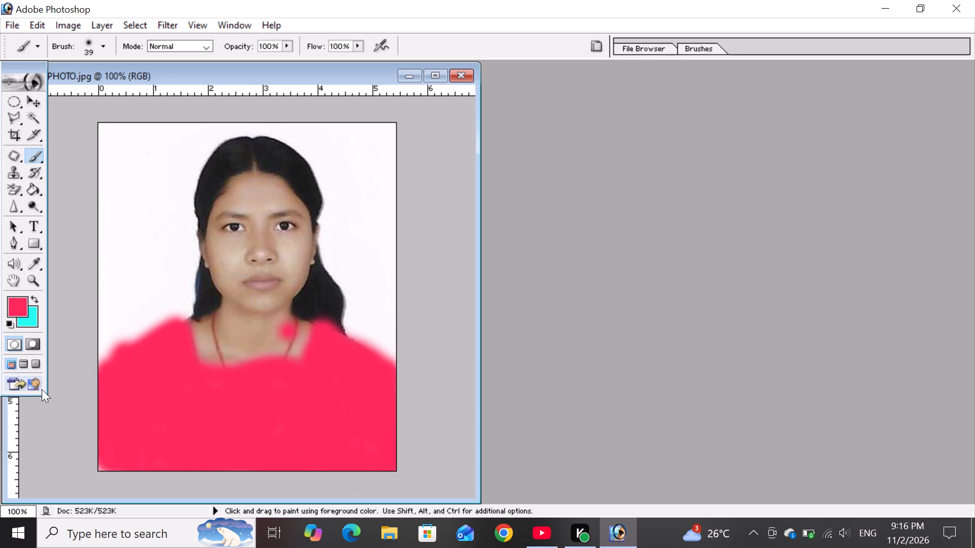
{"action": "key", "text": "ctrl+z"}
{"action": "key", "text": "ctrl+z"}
Close the NEET PHOTO.jpg document without saving the changes.
{"action": "left_click", "coordinate": [460, 71]}
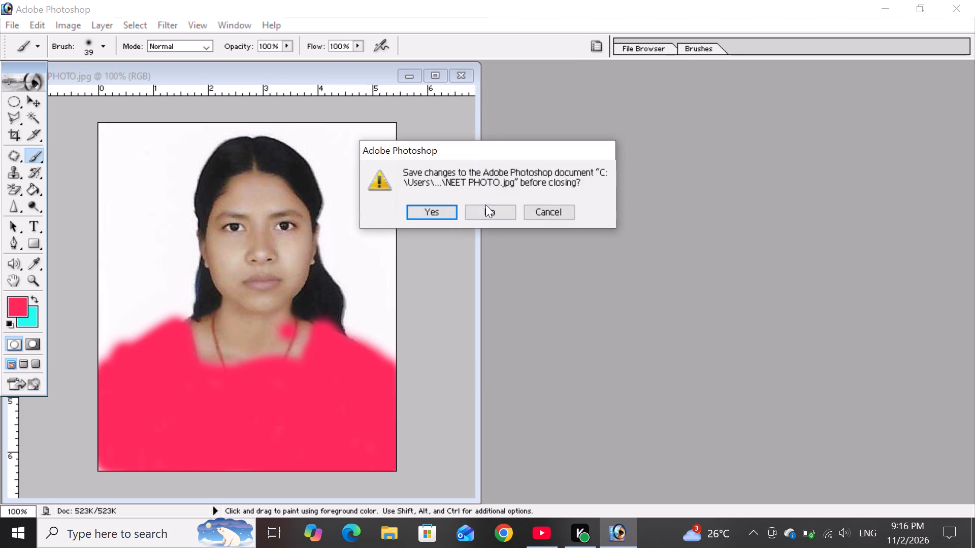
{"action": "left_click", "coordinate": [486, 212]}
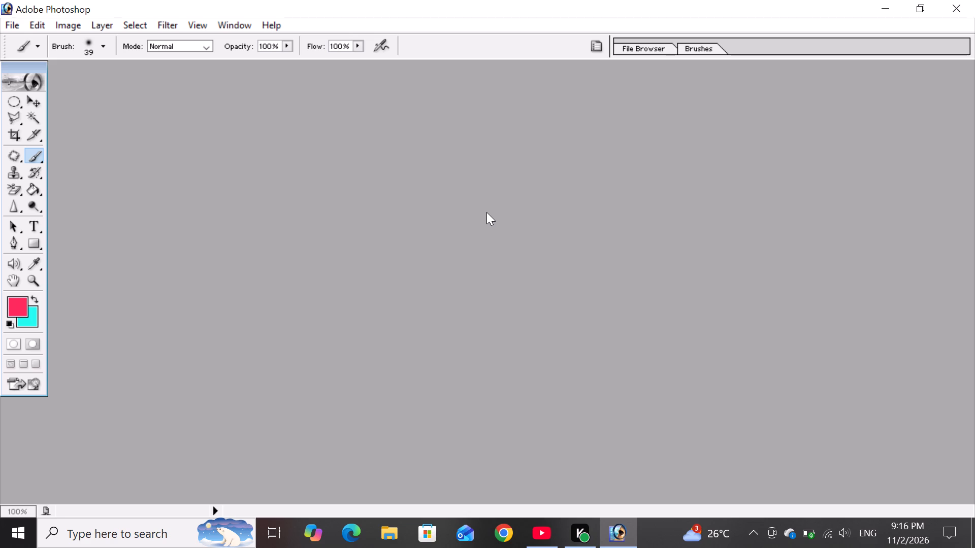
Open the nta3 photo from the Pictures folder.
{"action": "left_click", "coordinate": [7, 23]}
{"action": "left_click", "coordinate": [45, 60]}
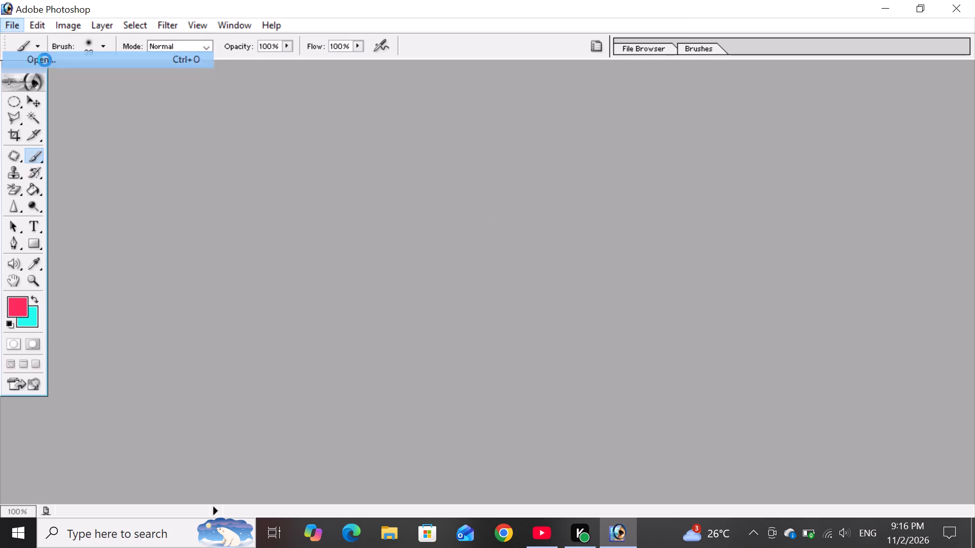
{"action": "scroll", "coordinate": [500, 173], "scroll_direction": "down", "scroll_amount": 7}
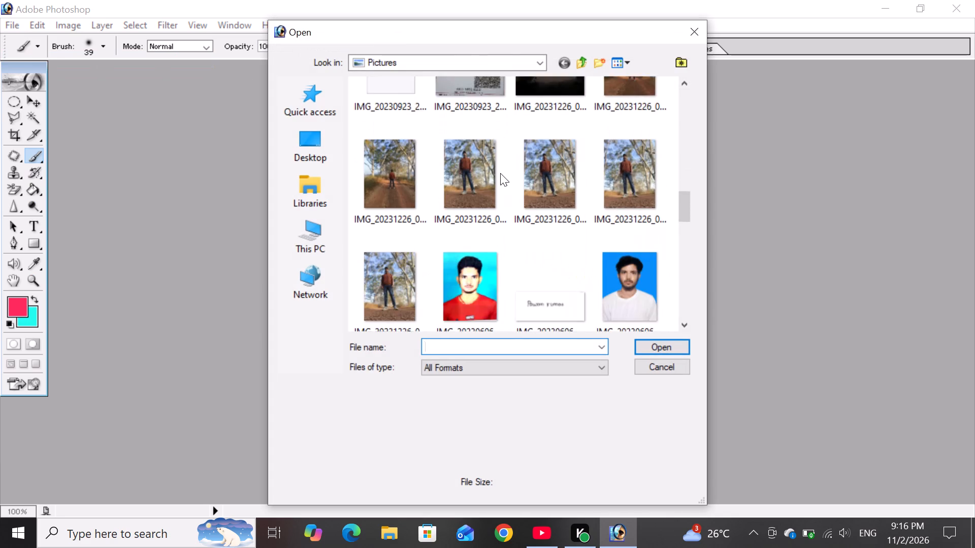
{"action": "scroll", "coordinate": [500, 173], "scroll_direction": "down", "scroll_amount": 20}
{"action": "scroll", "coordinate": [500, 173], "scroll_direction": "down", "scroll_amount": 10}
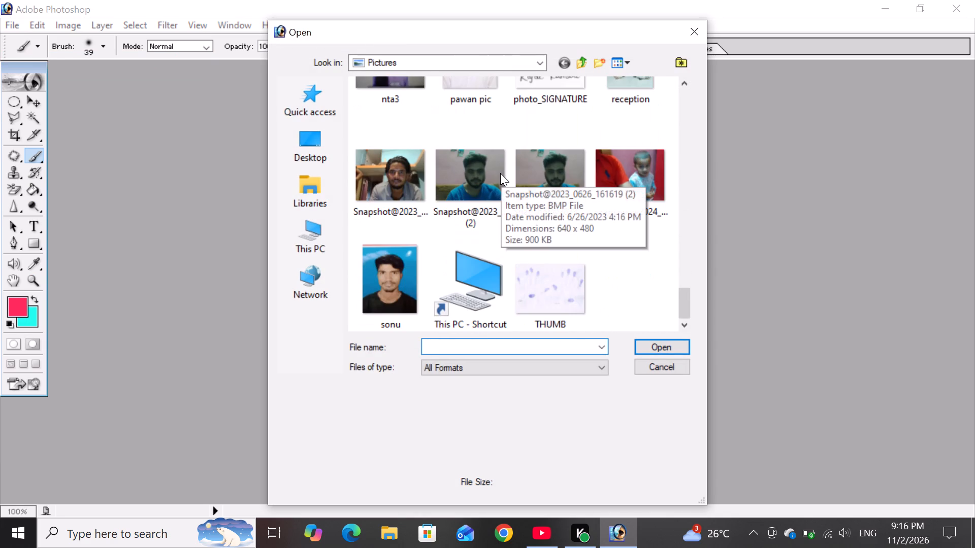
{"action": "scroll", "coordinate": [500, 173], "scroll_direction": "up", "scroll_amount": 4}
{"action": "left_click", "coordinate": [398, 184]}
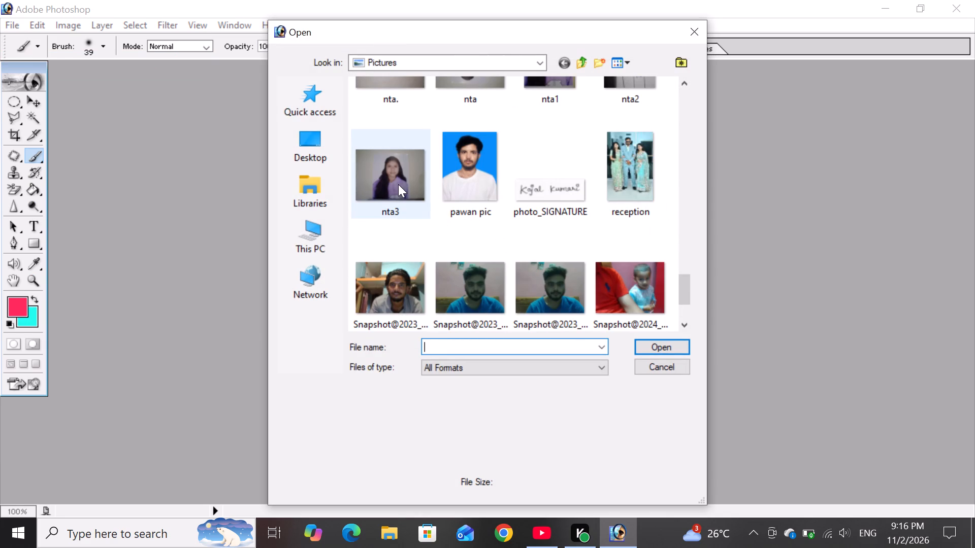
{"action": "left_click", "coordinate": [668, 344]}
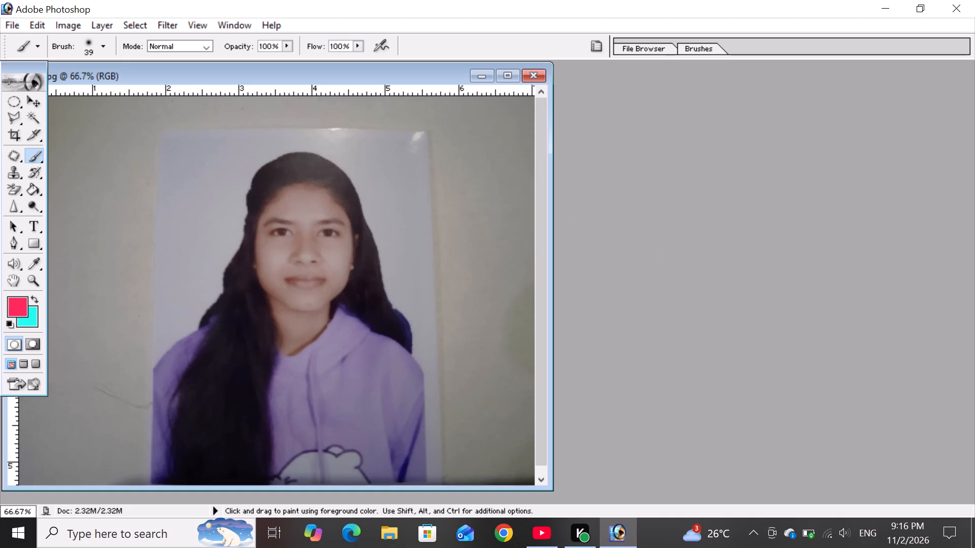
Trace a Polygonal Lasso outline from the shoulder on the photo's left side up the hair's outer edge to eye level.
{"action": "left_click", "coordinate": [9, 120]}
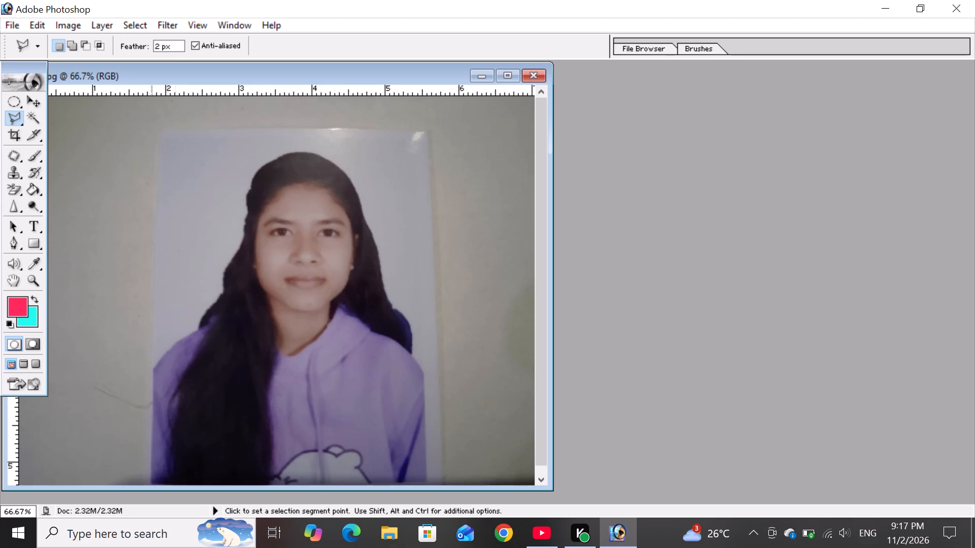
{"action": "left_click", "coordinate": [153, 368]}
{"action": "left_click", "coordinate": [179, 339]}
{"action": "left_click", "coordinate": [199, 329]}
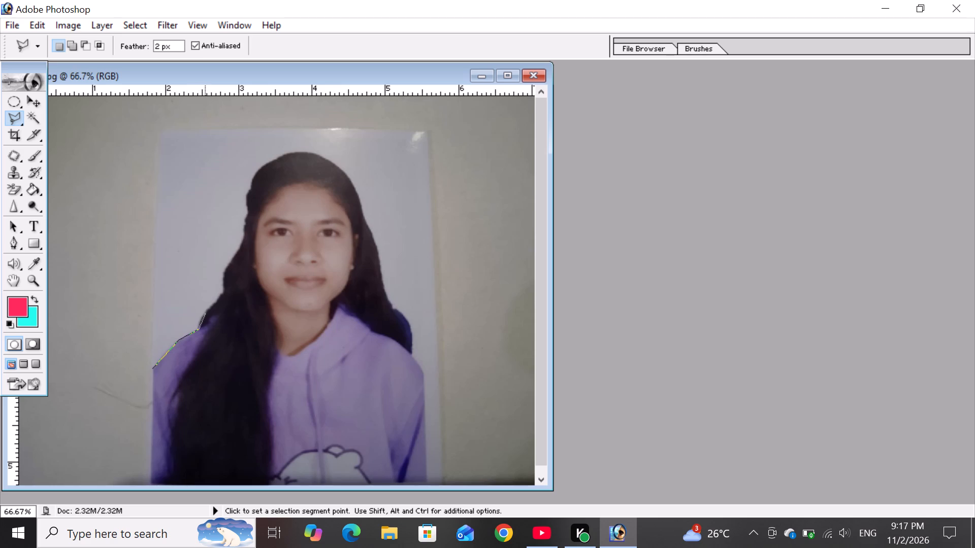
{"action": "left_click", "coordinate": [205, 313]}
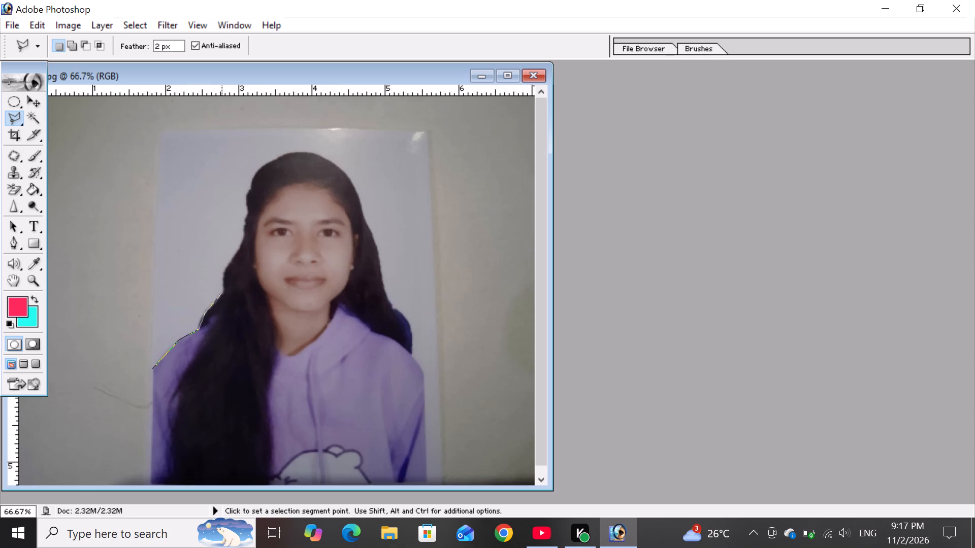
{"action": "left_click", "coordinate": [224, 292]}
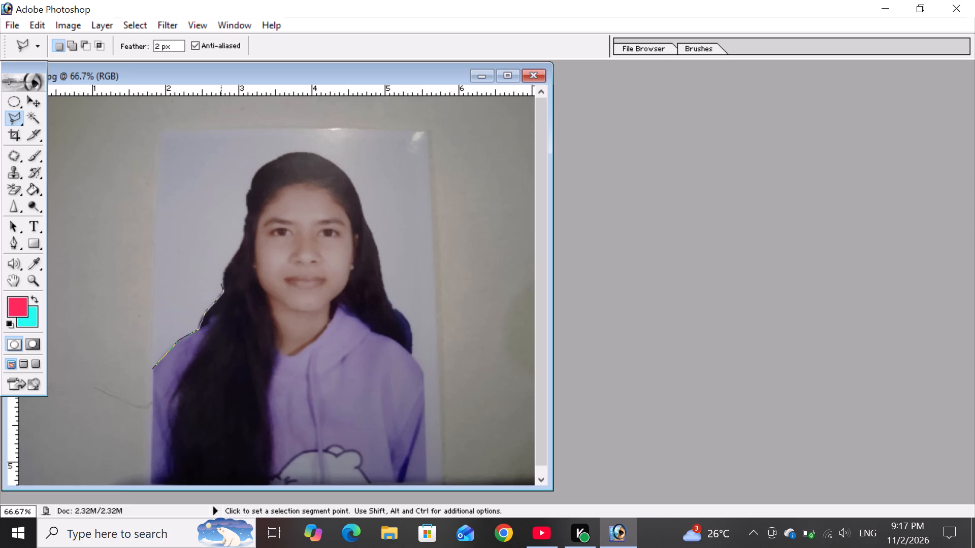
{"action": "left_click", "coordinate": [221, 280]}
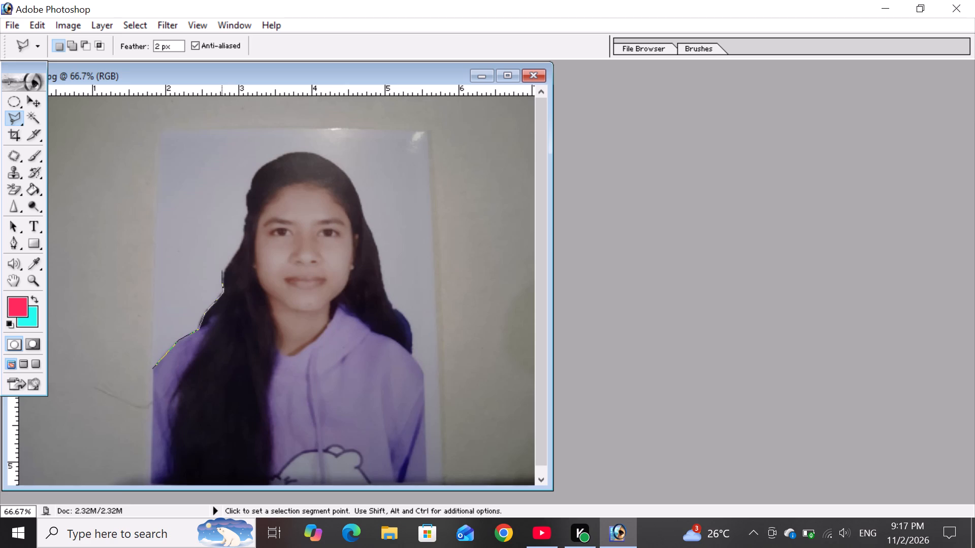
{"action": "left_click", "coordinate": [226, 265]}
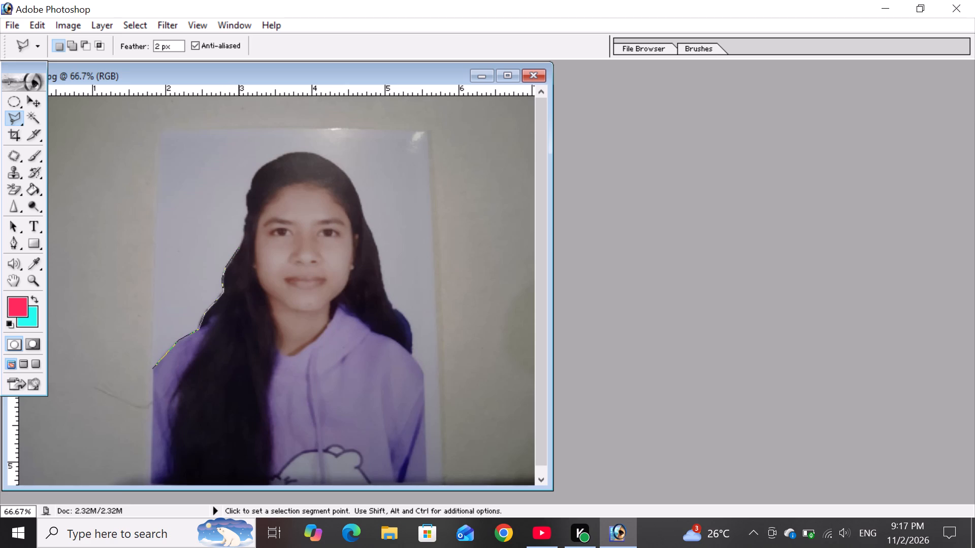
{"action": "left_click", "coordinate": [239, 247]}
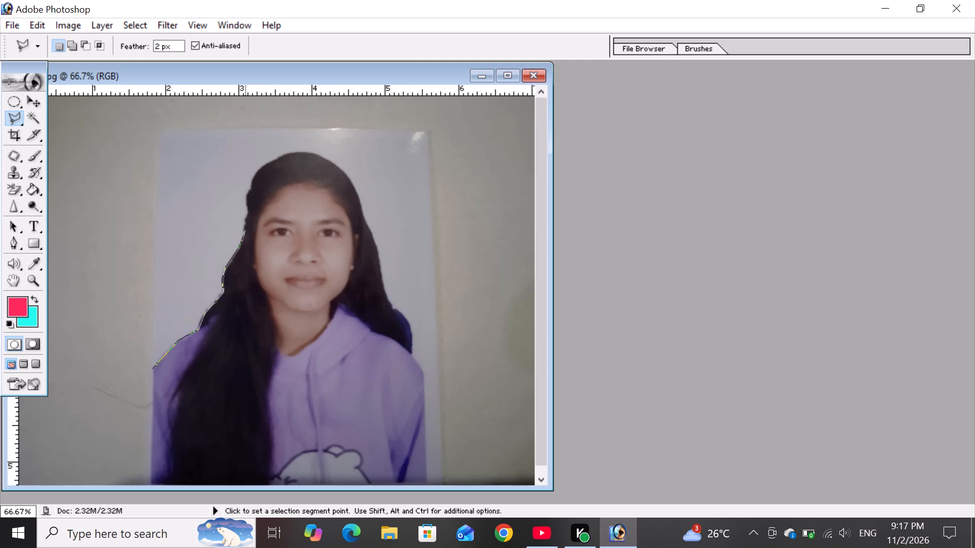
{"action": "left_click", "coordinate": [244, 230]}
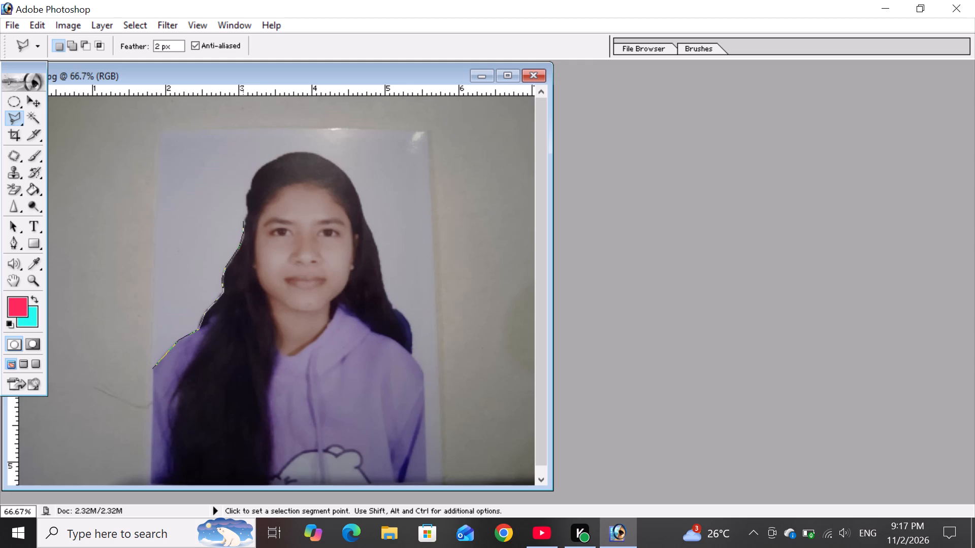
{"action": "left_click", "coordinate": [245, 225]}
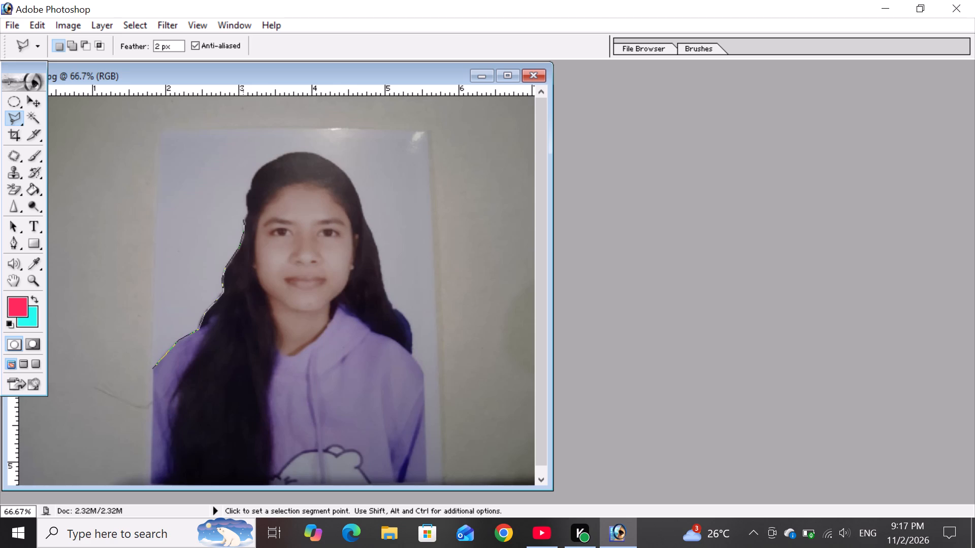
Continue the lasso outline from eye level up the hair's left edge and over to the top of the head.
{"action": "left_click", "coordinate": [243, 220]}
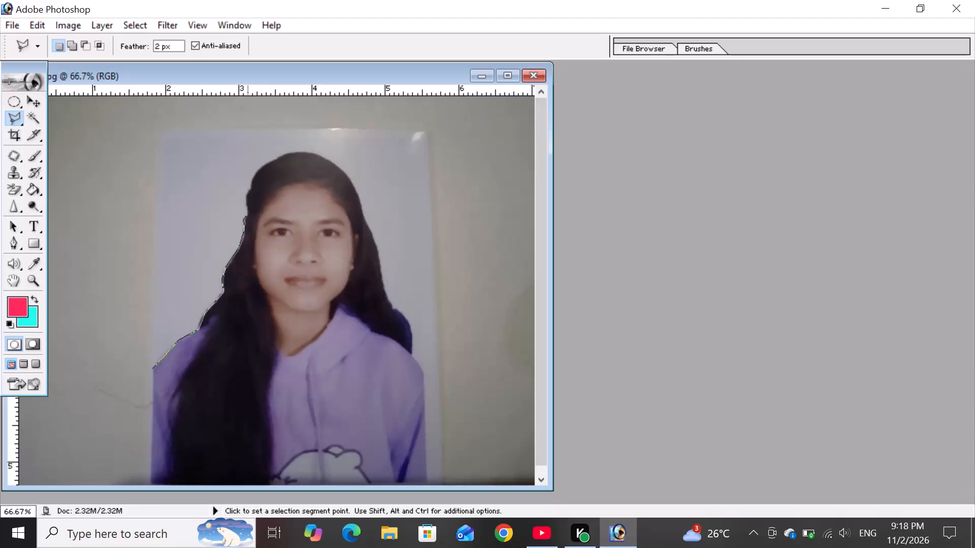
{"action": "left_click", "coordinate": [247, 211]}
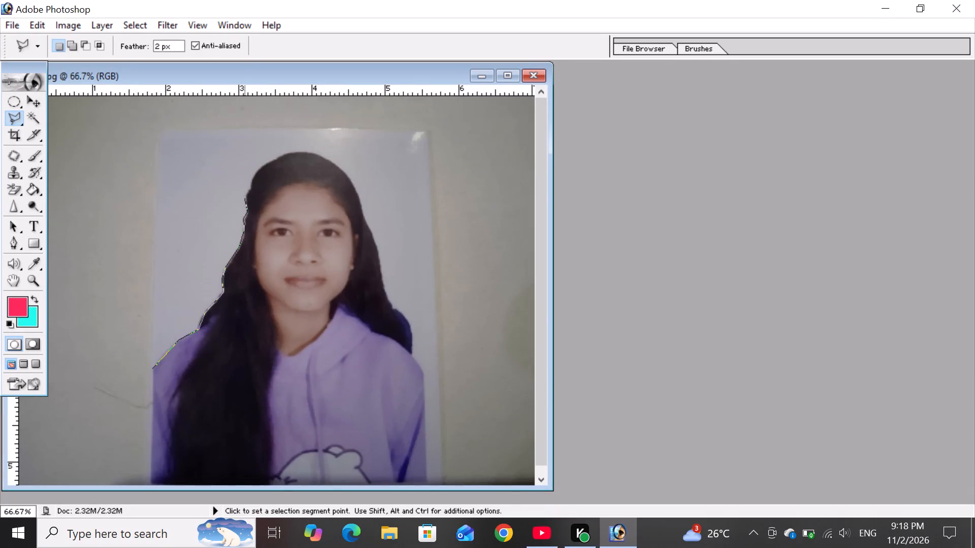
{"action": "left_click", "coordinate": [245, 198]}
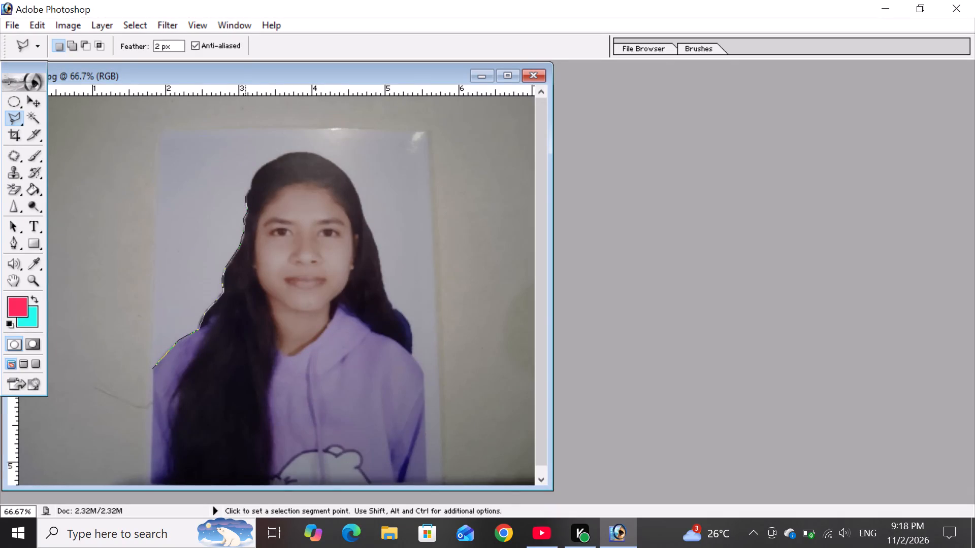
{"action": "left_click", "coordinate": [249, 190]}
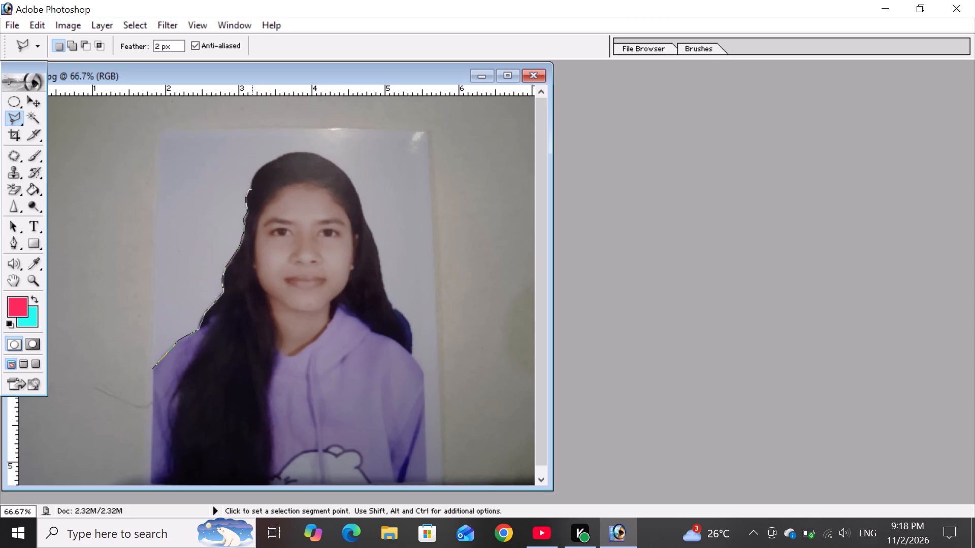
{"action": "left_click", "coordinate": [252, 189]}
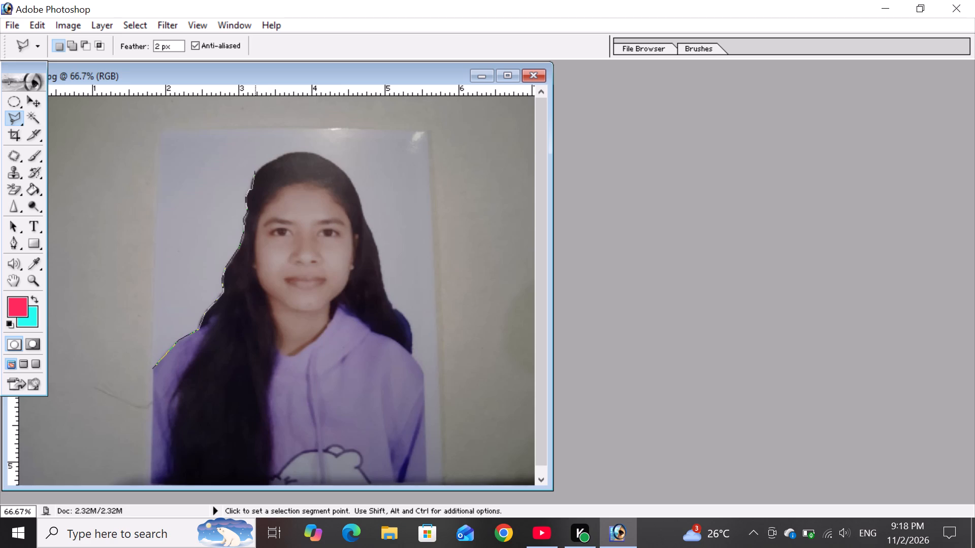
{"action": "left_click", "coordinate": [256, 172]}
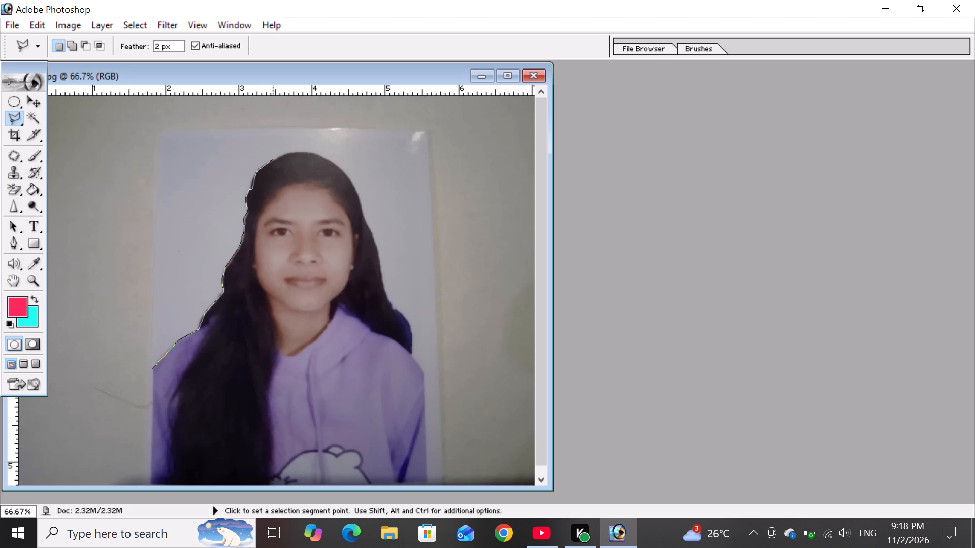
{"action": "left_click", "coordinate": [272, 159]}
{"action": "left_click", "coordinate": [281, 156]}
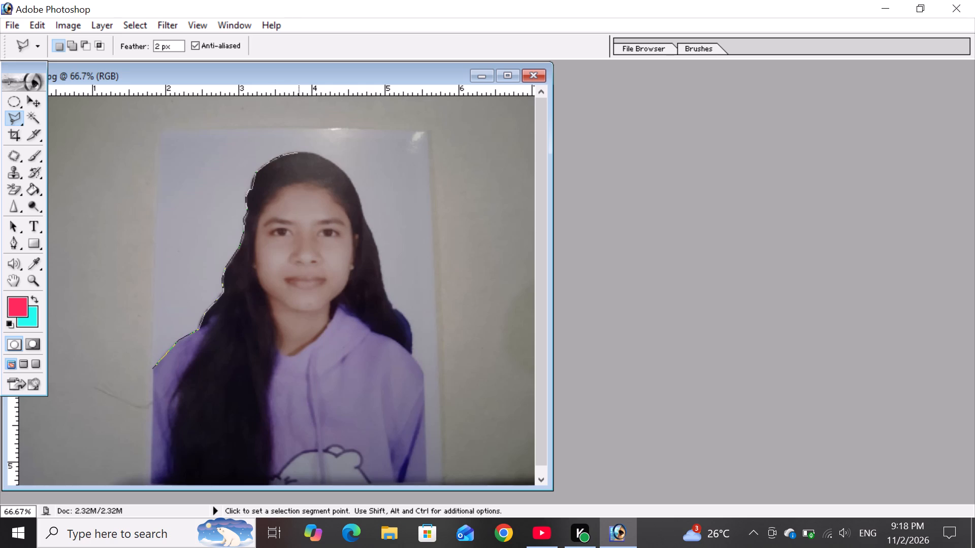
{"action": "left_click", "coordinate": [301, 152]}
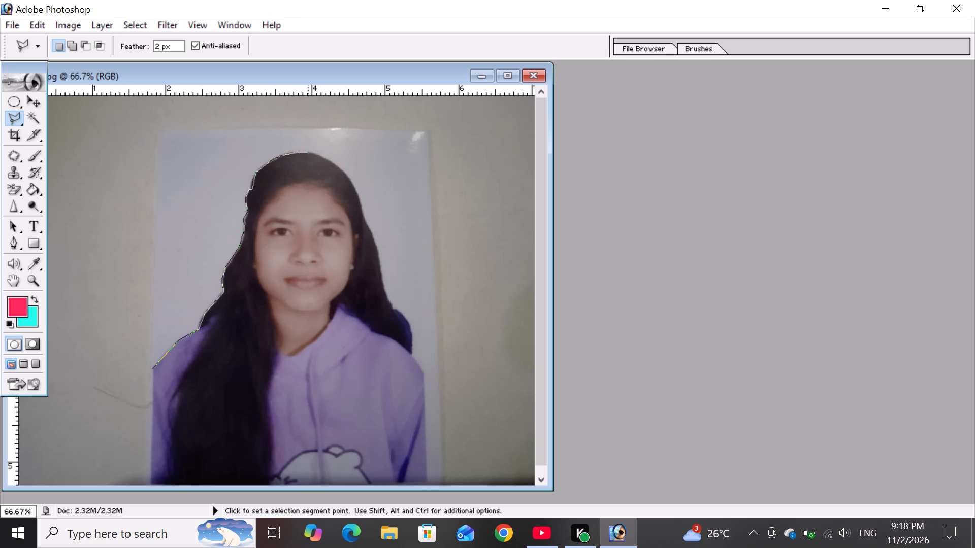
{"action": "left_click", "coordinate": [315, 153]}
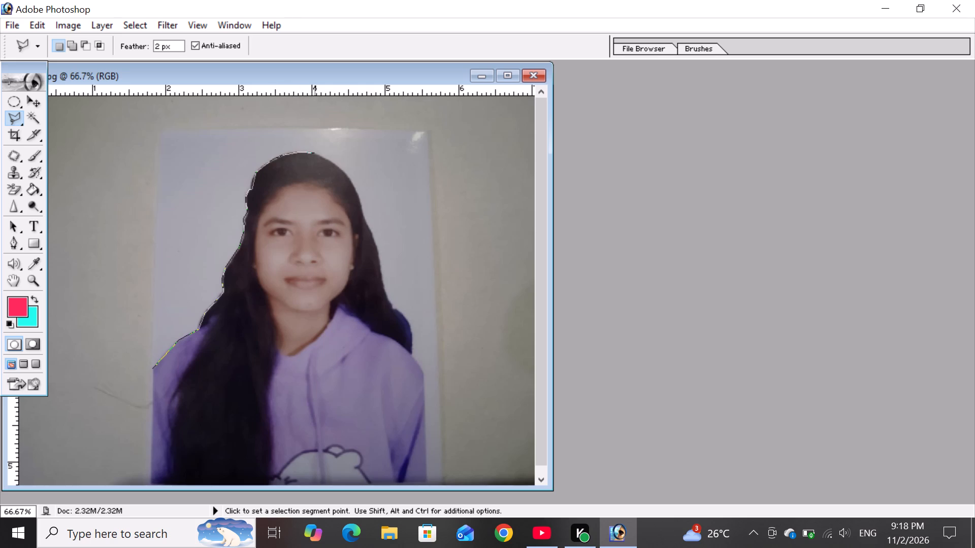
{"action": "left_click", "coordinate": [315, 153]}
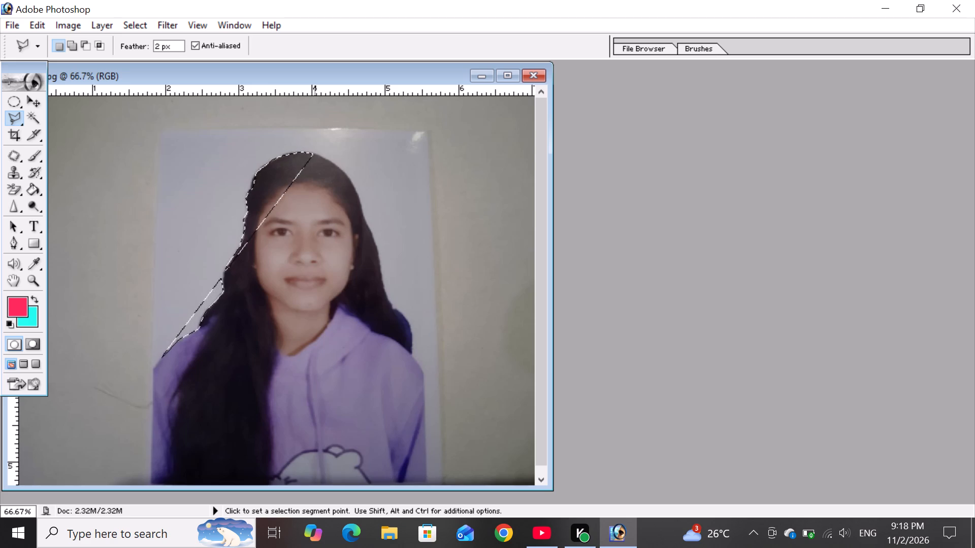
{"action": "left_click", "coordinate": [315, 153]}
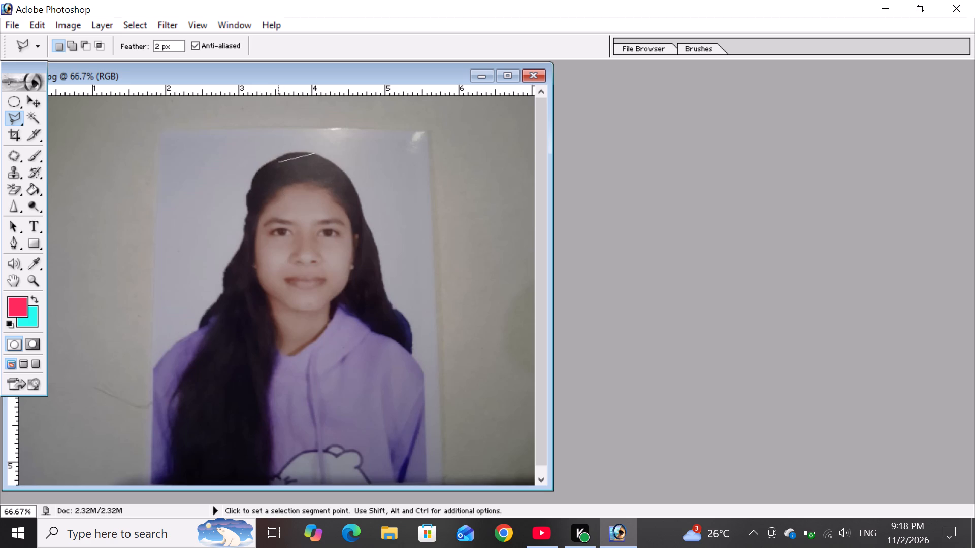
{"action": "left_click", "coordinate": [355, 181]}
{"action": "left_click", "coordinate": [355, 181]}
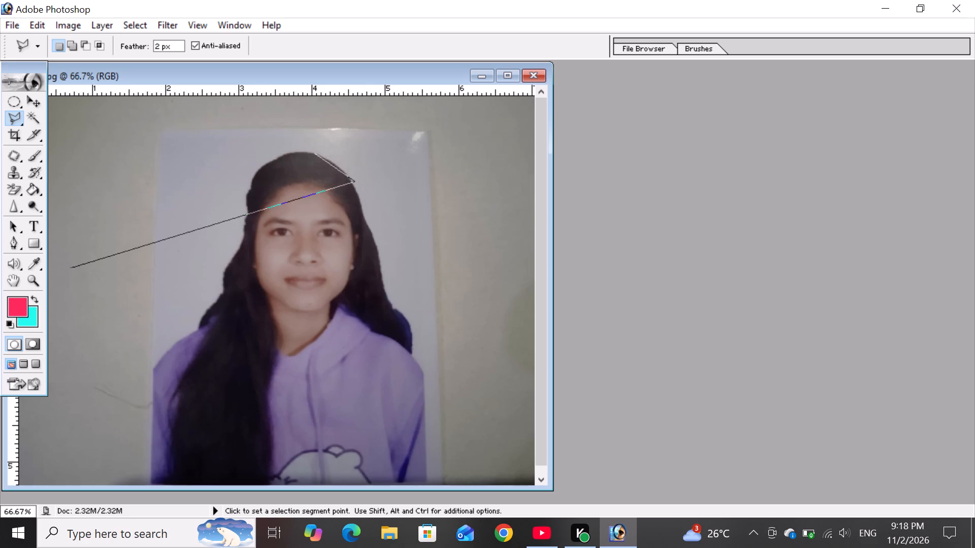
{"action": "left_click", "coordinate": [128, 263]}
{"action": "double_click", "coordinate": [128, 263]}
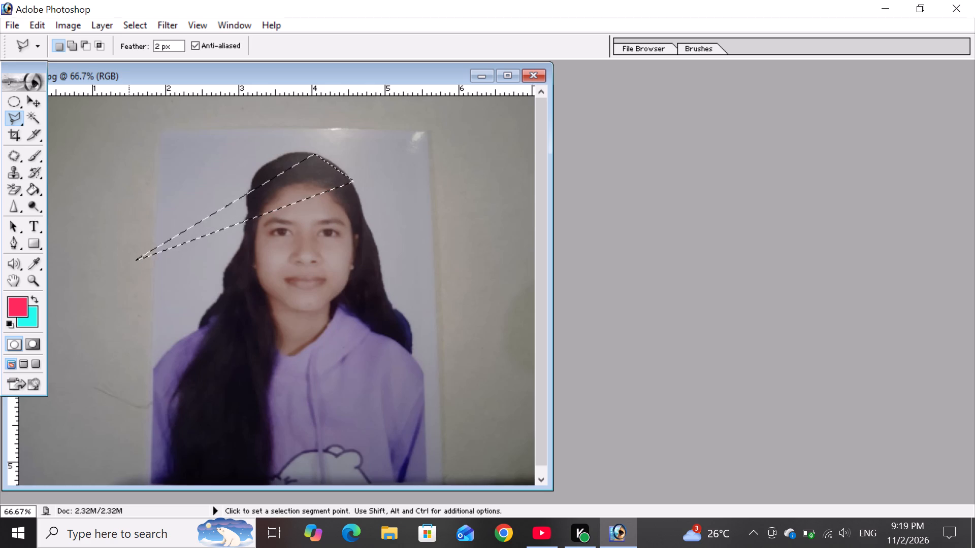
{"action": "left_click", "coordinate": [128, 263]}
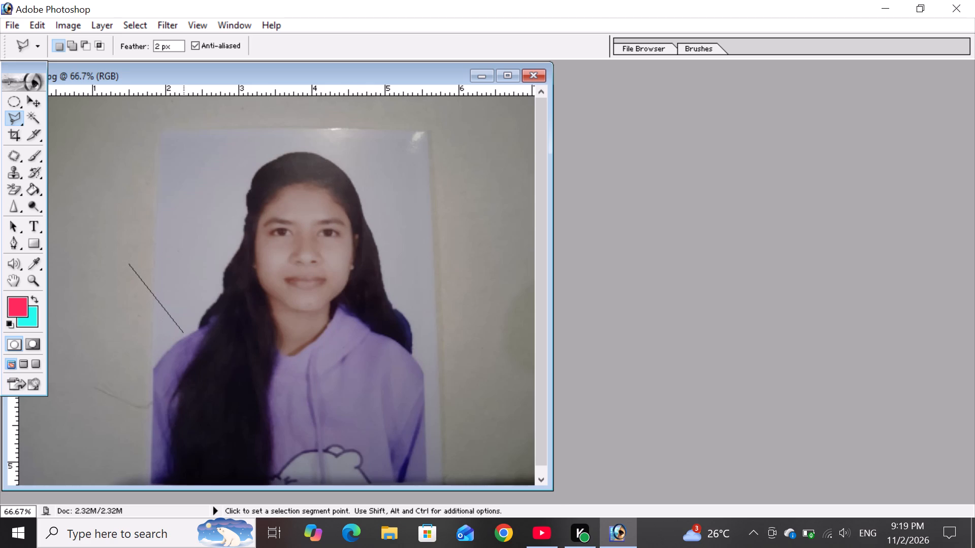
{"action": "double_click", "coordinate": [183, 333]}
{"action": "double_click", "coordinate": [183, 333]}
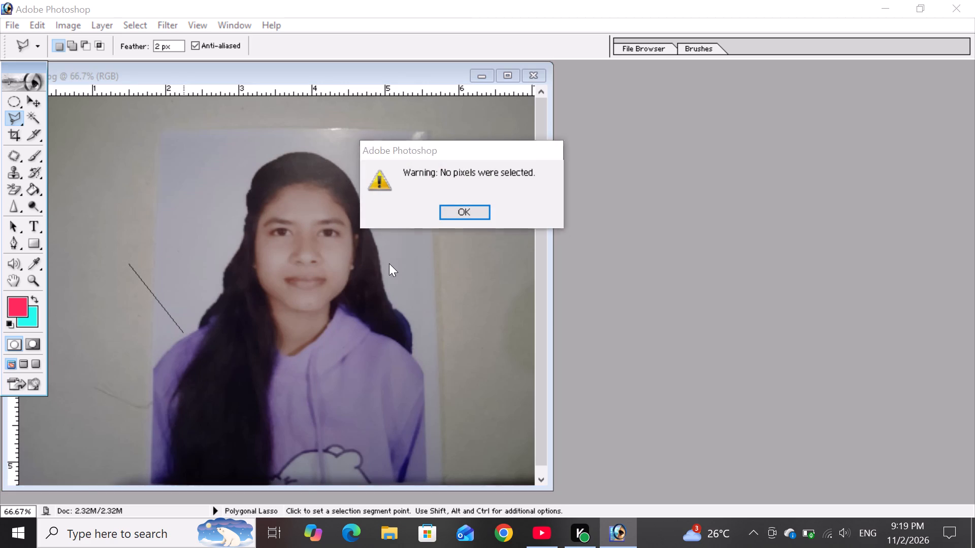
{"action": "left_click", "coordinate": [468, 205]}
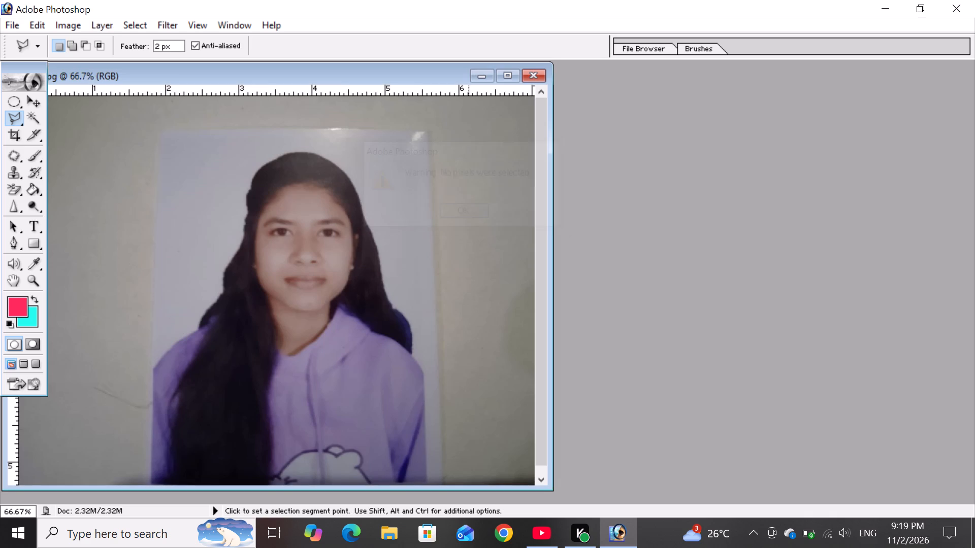
Start a new Polygonal Lasso outline at the shoulder on the photo's left side and trace up the hair's outer edge to eye level.
{"action": "left_click", "coordinate": [197, 329]}
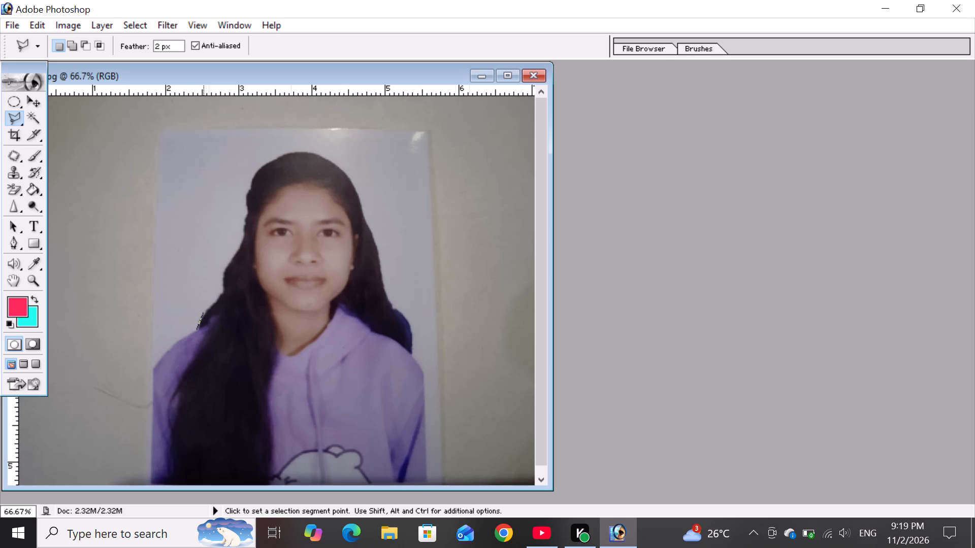
{"action": "left_click", "coordinate": [201, 316]}
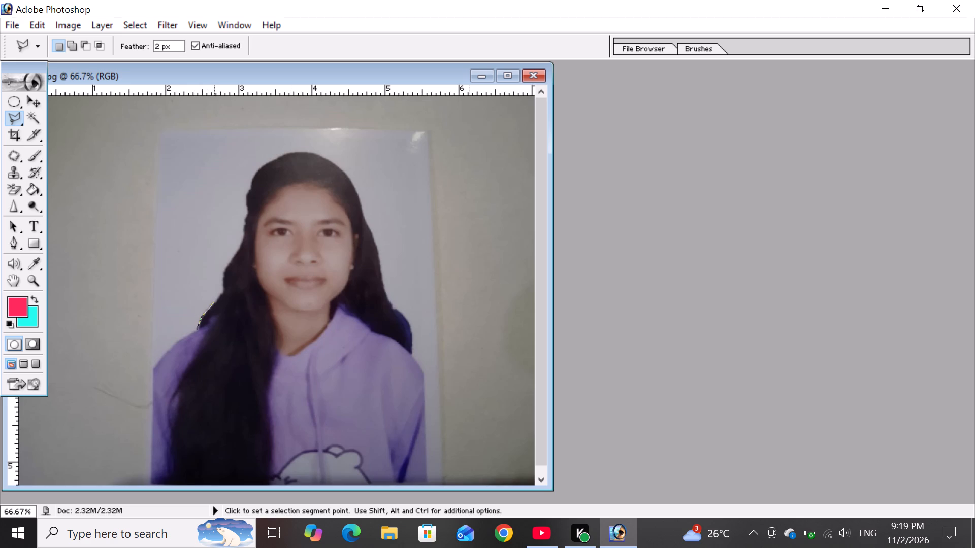
{"action": "left_click", "coordinate": [213, 302]}
{"action": "left_click_drag", "start_coordinate": [219, 296], "coordinate": [222, 291]}
{"action": "left_click", "coordinate": [222, 291]}
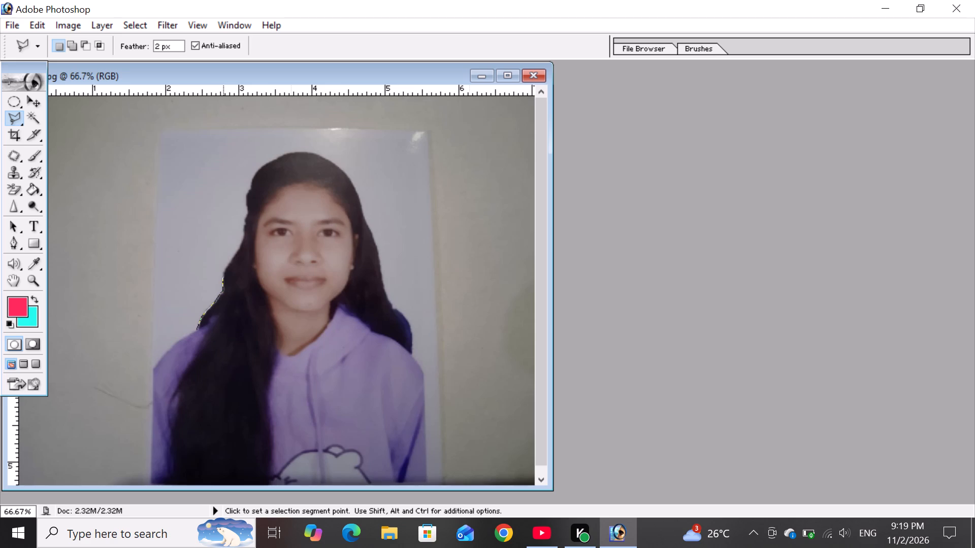
{"action": "left_click", "coordinate": [223, 276]}
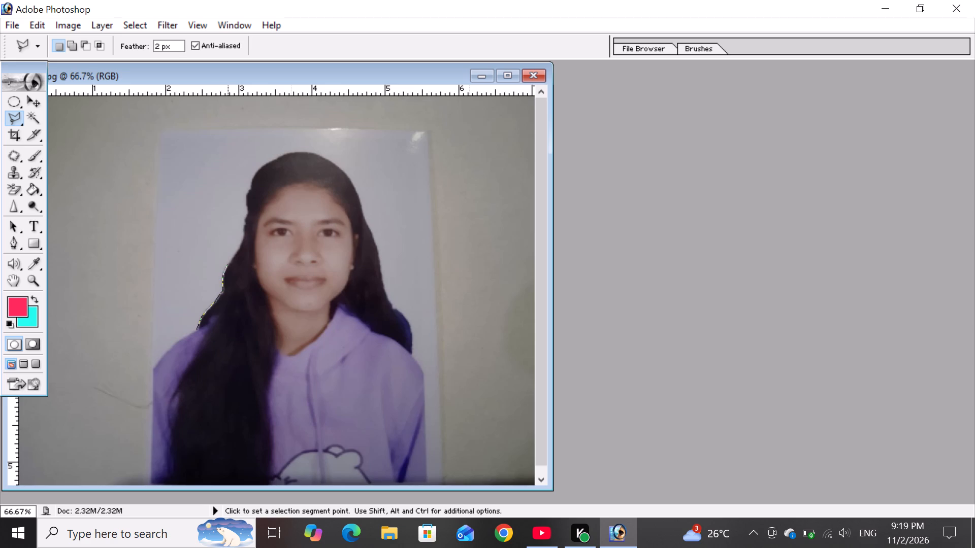
{"action": "left_click", "coordinate": [227, 264]}
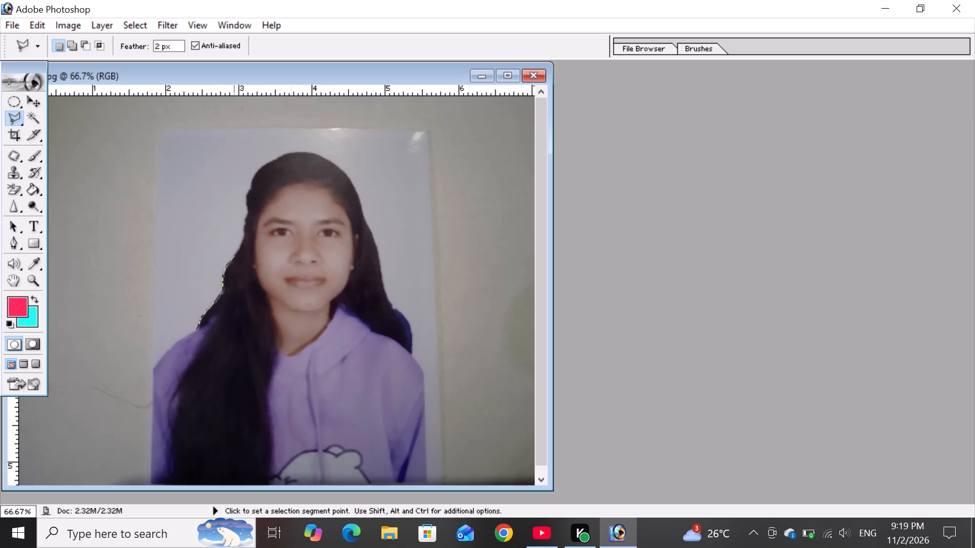
{"action": "left_click", "coordinate": [235, 254]}
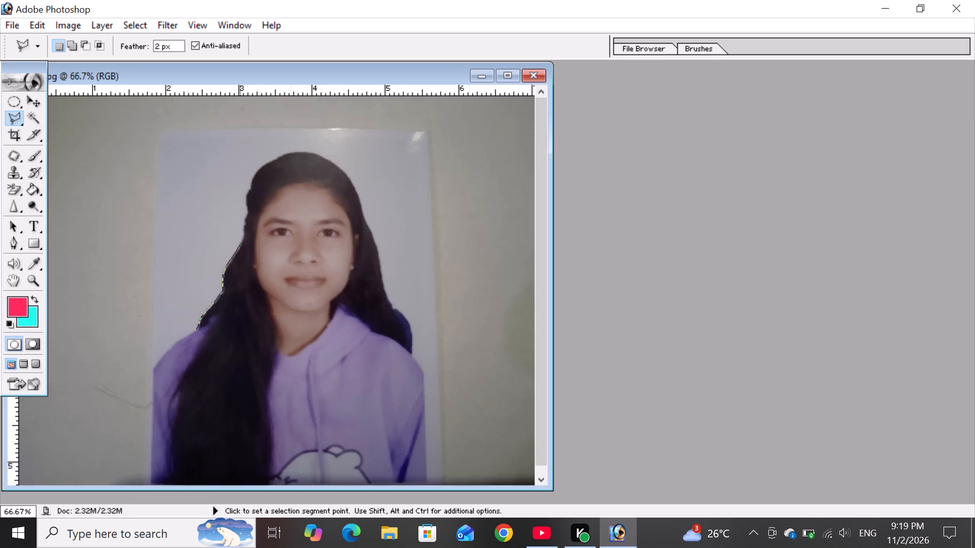
{"action": "left_click", "coordinate": [241, 241]}
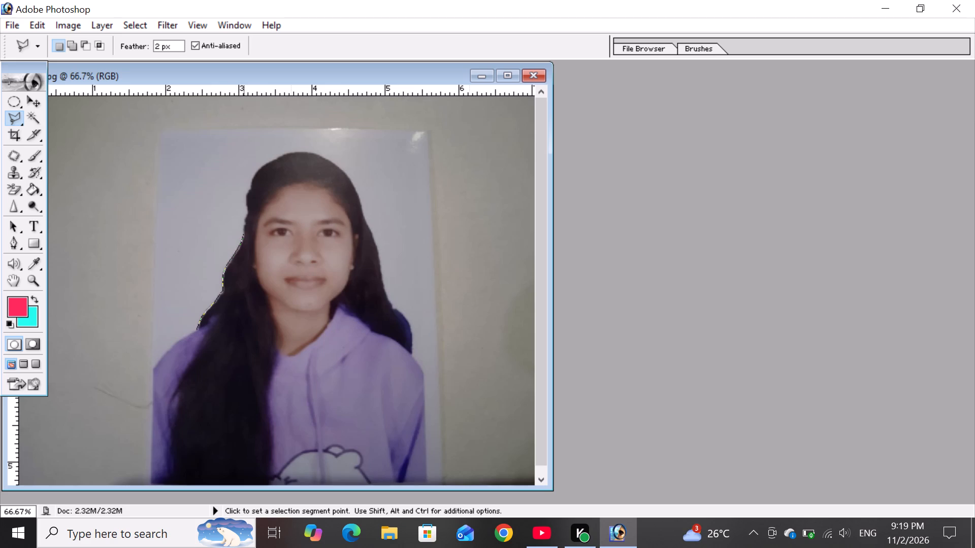
{"action": "left_click", "coordinate": [244, 233]}
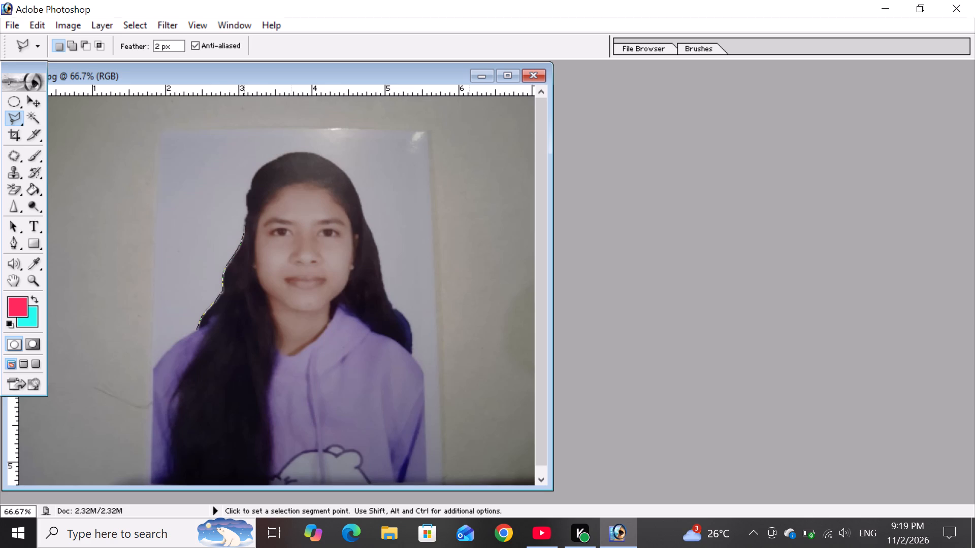
Continue the lasso outline from eye level up the hair's left edge and across the top of the head.
{"action": "left_click", "coordinate": [244, 223]}
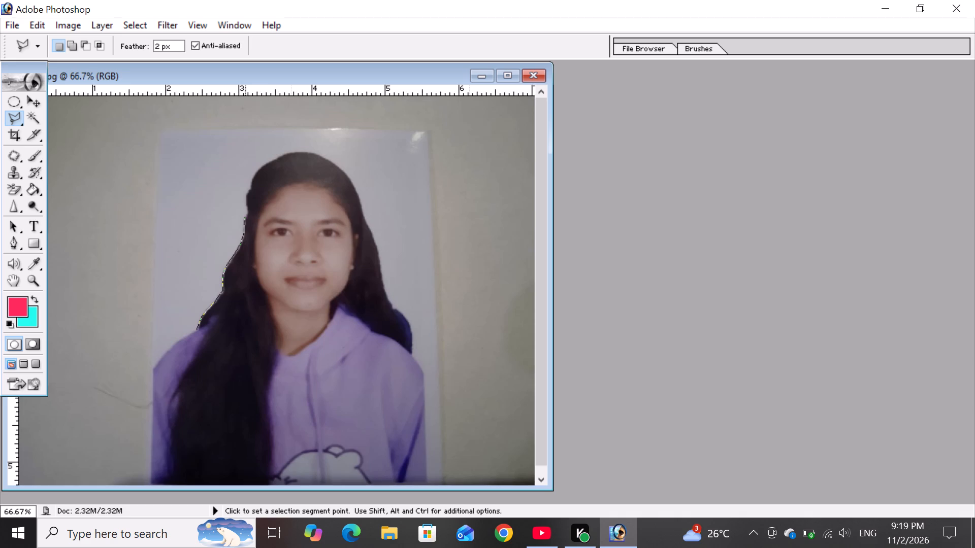
{"action": "left_click", "coordinate": [247, 215]}
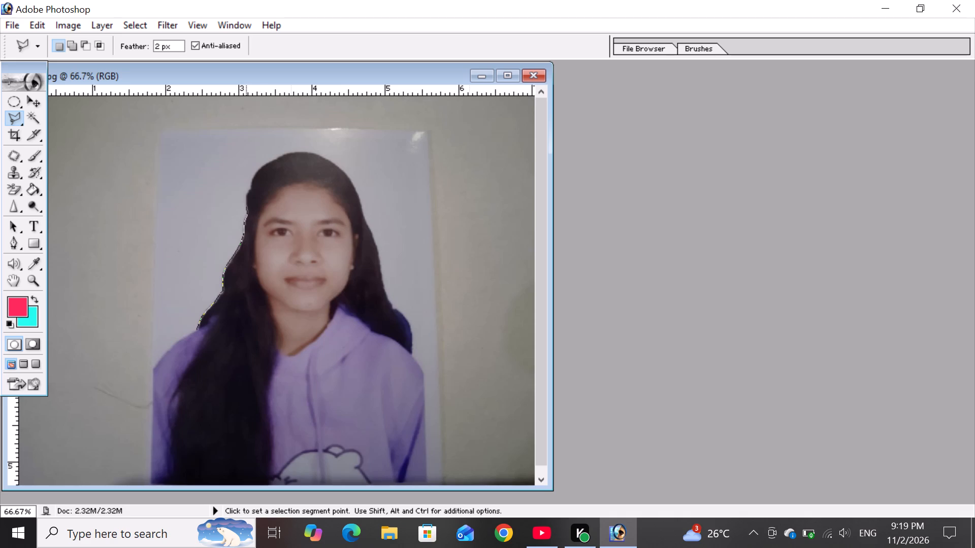
{"action": "left_click", "coordinate": [246, 204]}
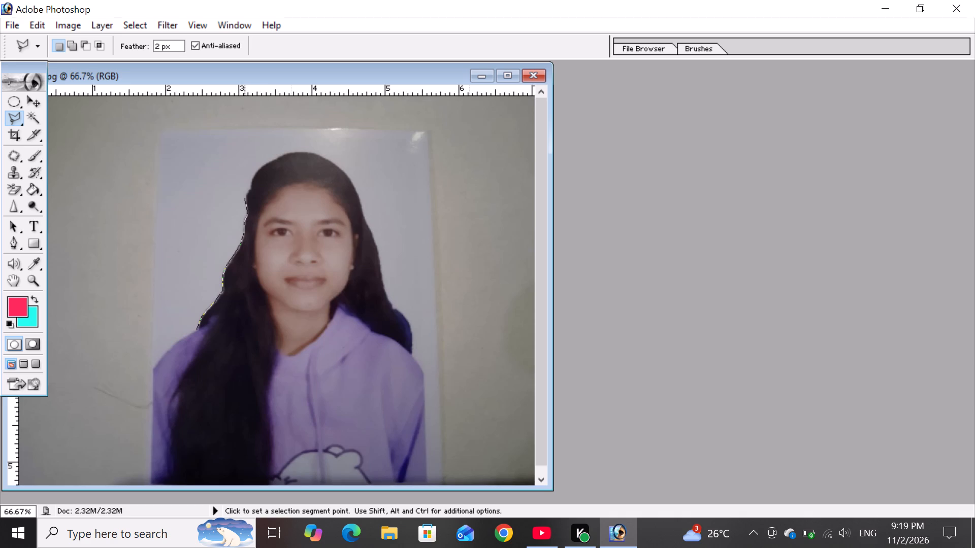
{"action": "left_click", "coordinate": [245, 194]}
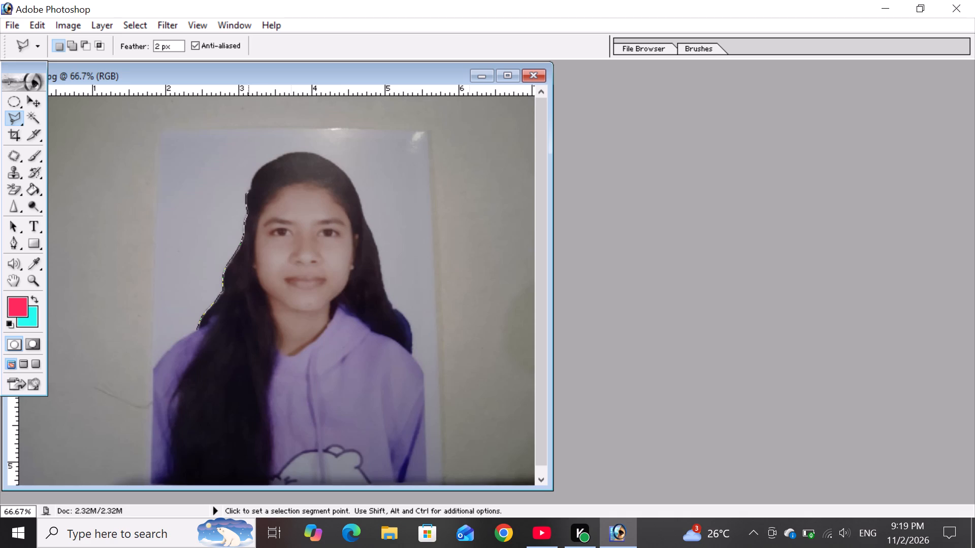
{"action": "left_click", "coordinate": [249, 192]}
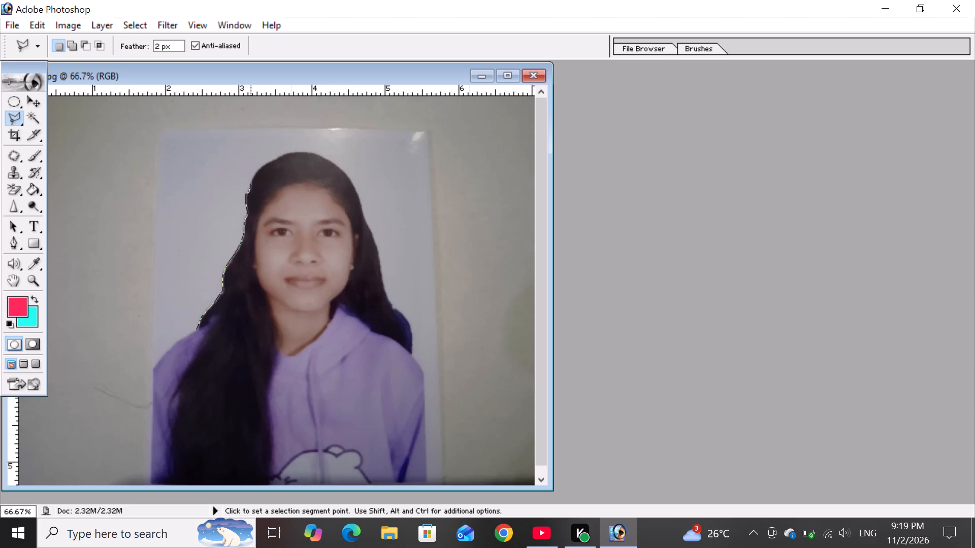
{"action": "left_click", "coordinate": [254, 176]}
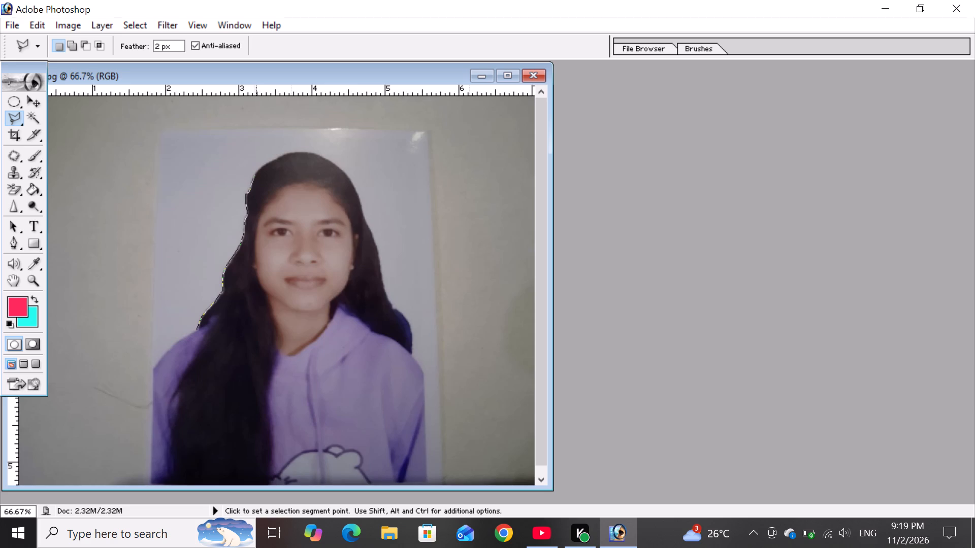
{"action": "left_click", "coordinate": [262, 166]}
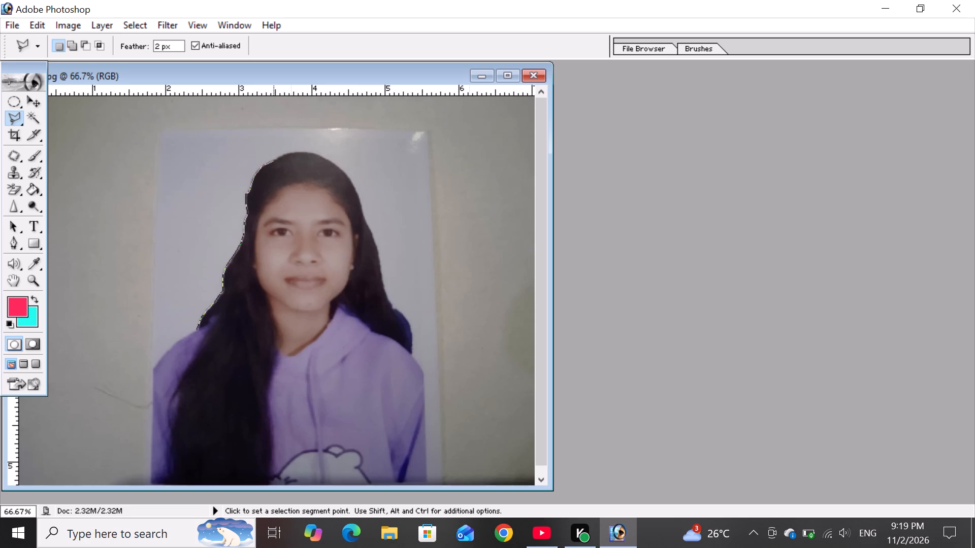
{"action": "left_click", "coordinate": [274, 159]}
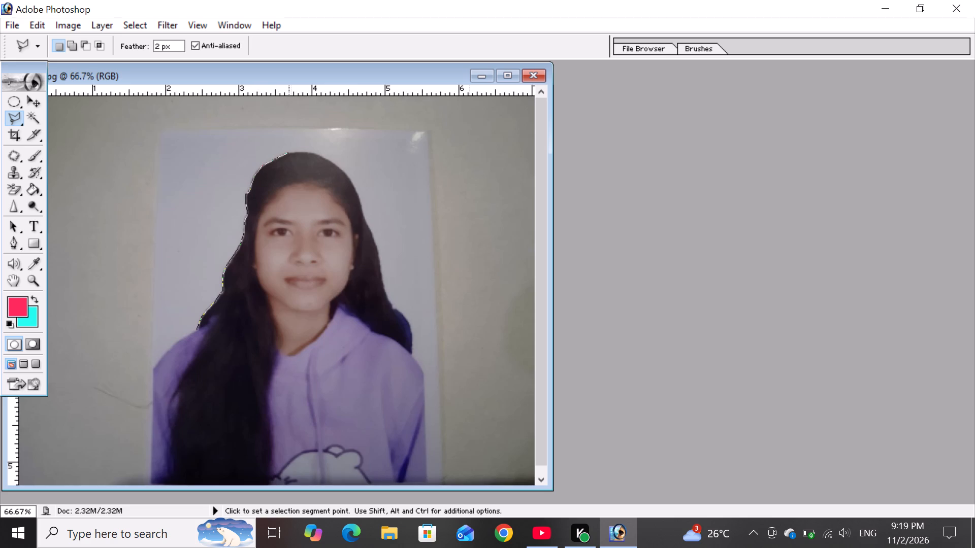
{"action": "left_click", "coordinate": [288, 152]}
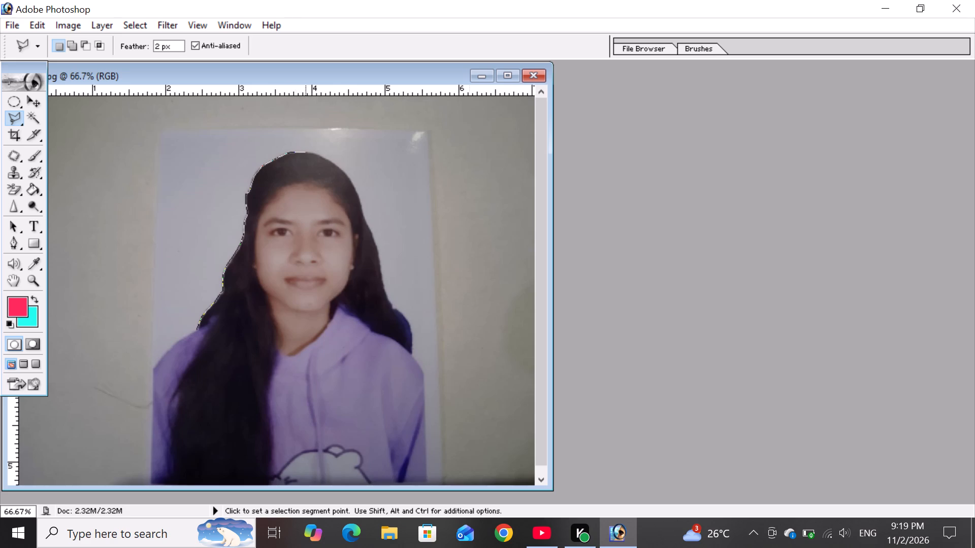
{"action": "right_click", "coordinate": [305, 152]}
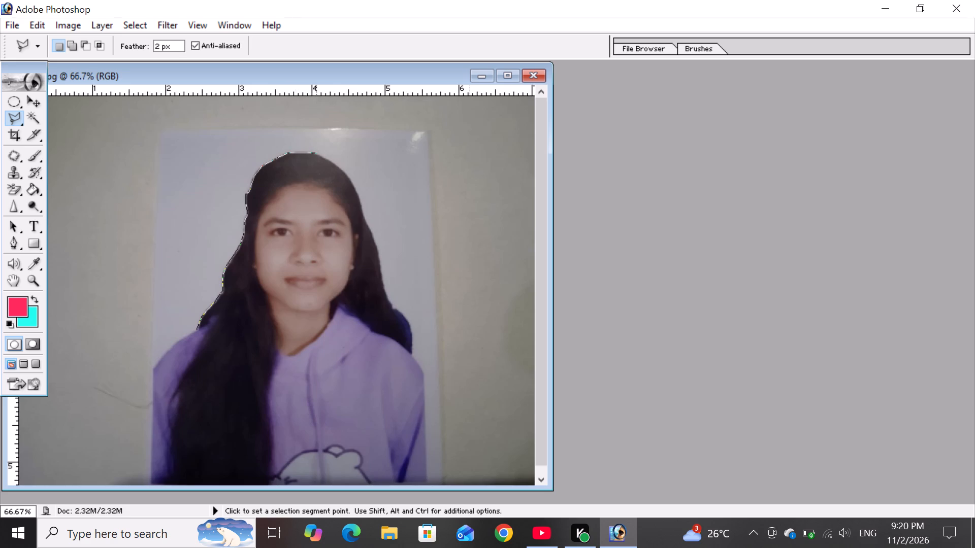
{"action": "left_click", "coordinate": [316, 152]}
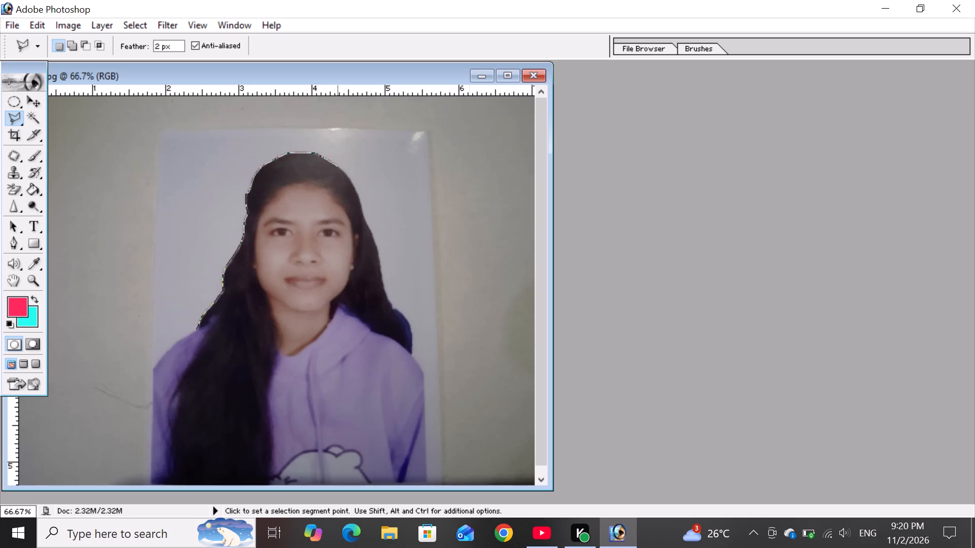
Continue the lasso outline from the top of the head down the hair's right edge to about chin level.
{"action": "left_click", "coordinate": [338, 165]}
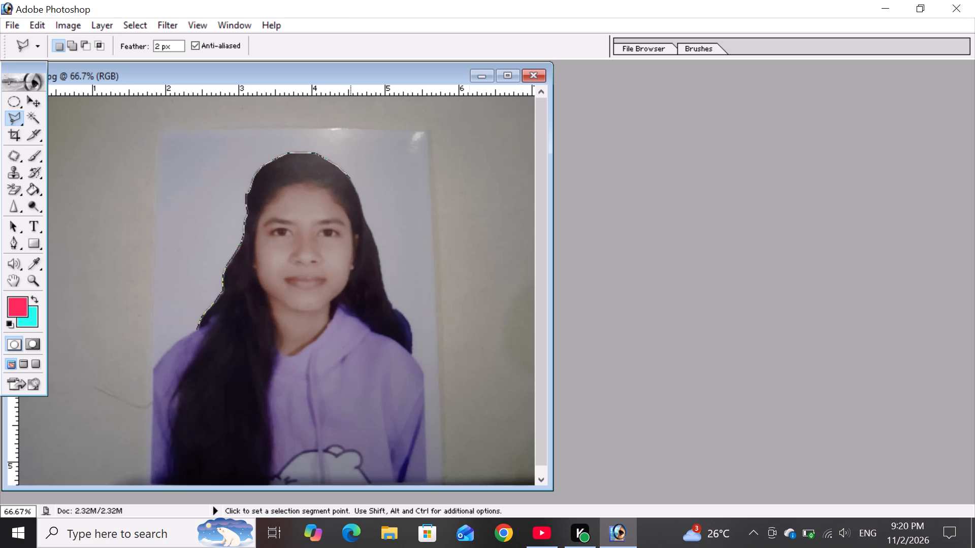
{"action": "left_click", "coordinate": [350, 178]}
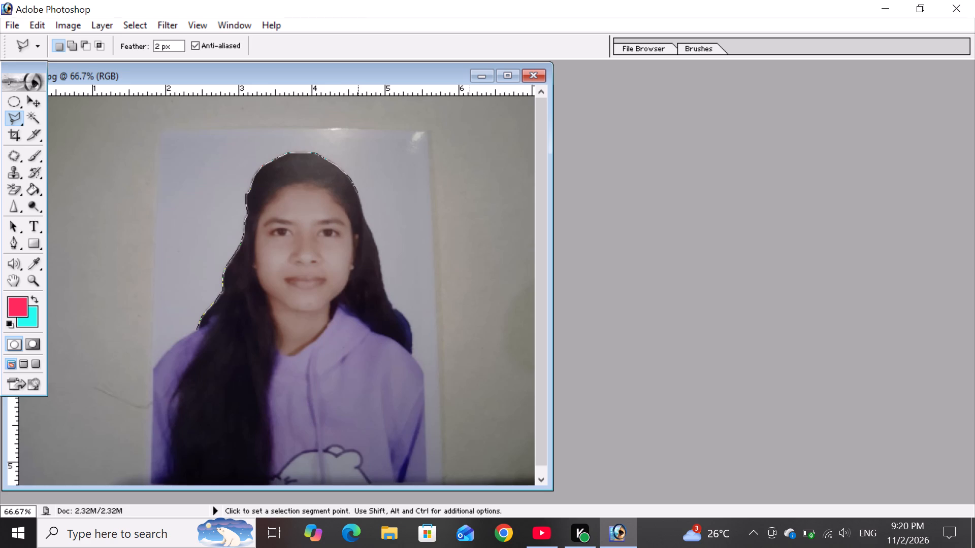
{"action": "left_click", "coordinate": [357, 192]}
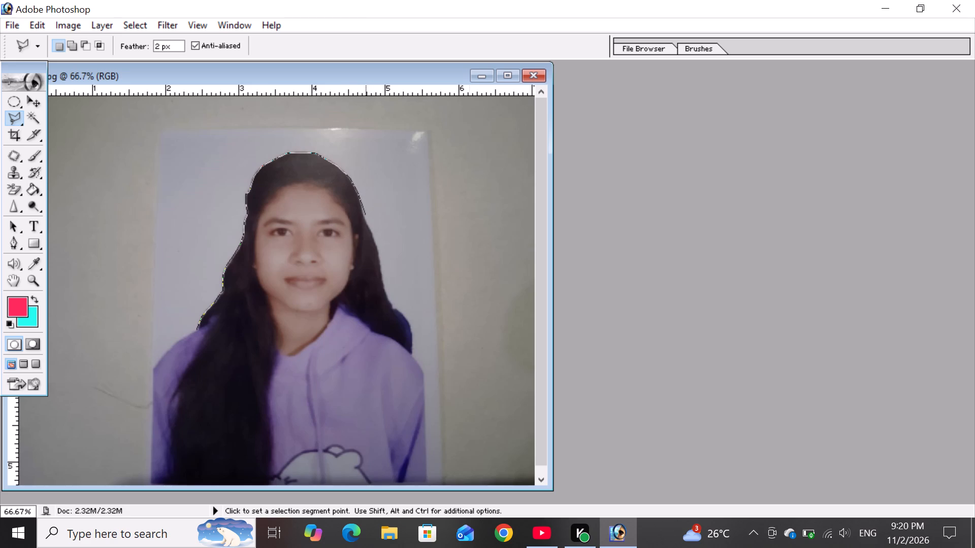
{"action": "left_click", "coordinate": [366, 215]}
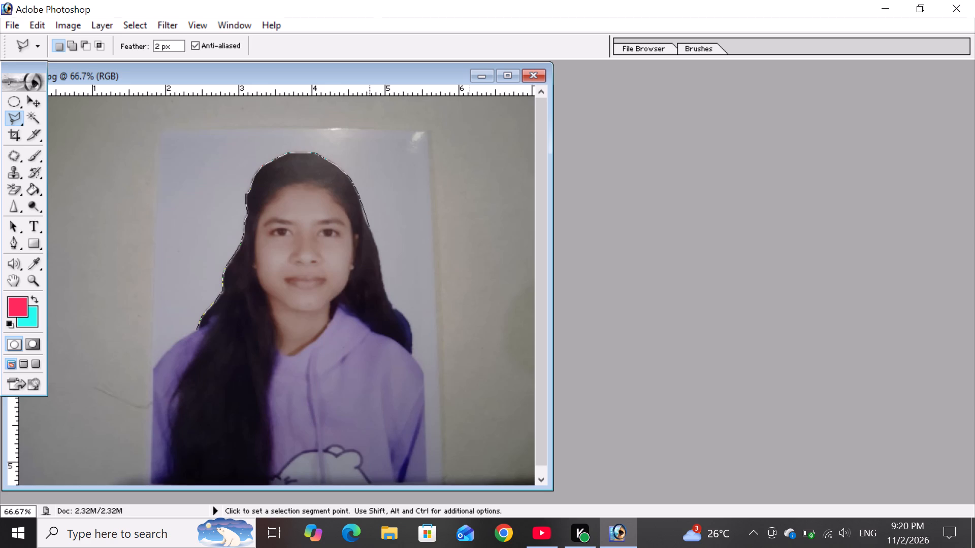
{"action": "left_click", "coordinate": [371, 231]}
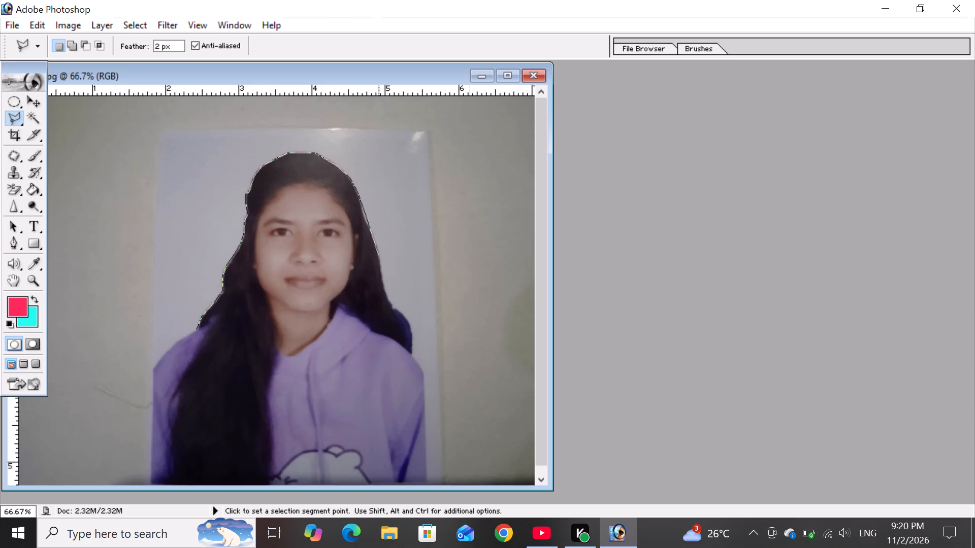
{"action": "left_click", "coordinate": [379, 254]}
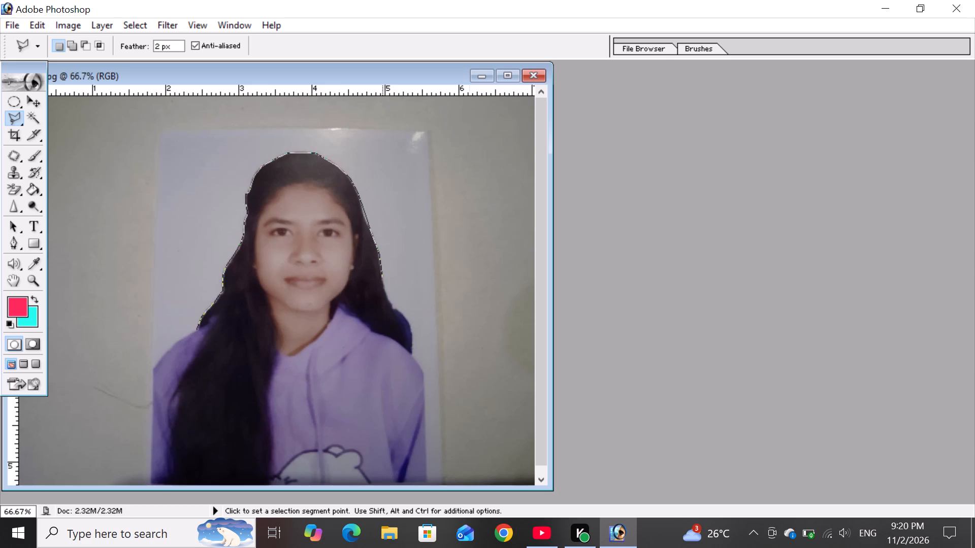
{"action": "left_click", "coordinate": [382, 277]}
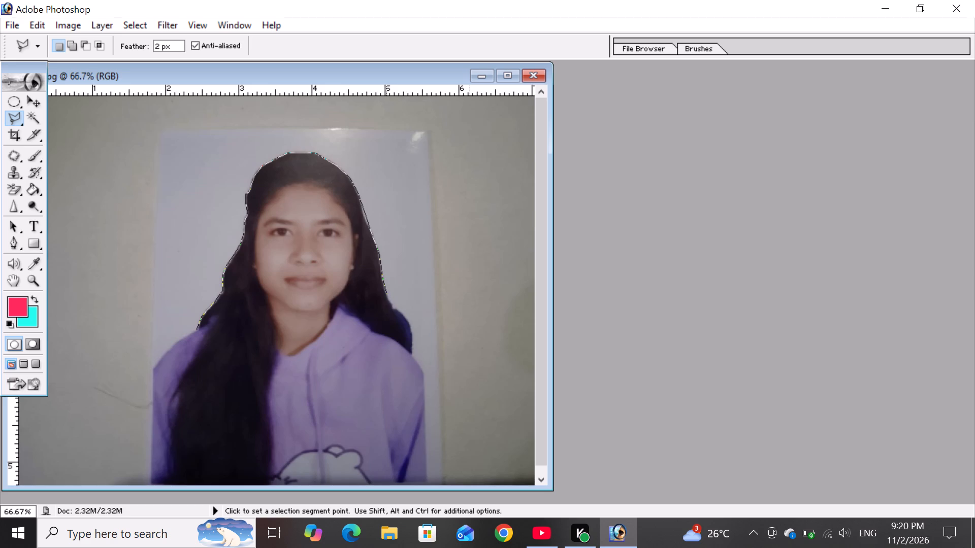
{"action": "left_click", "coordinate": [388, 294]}
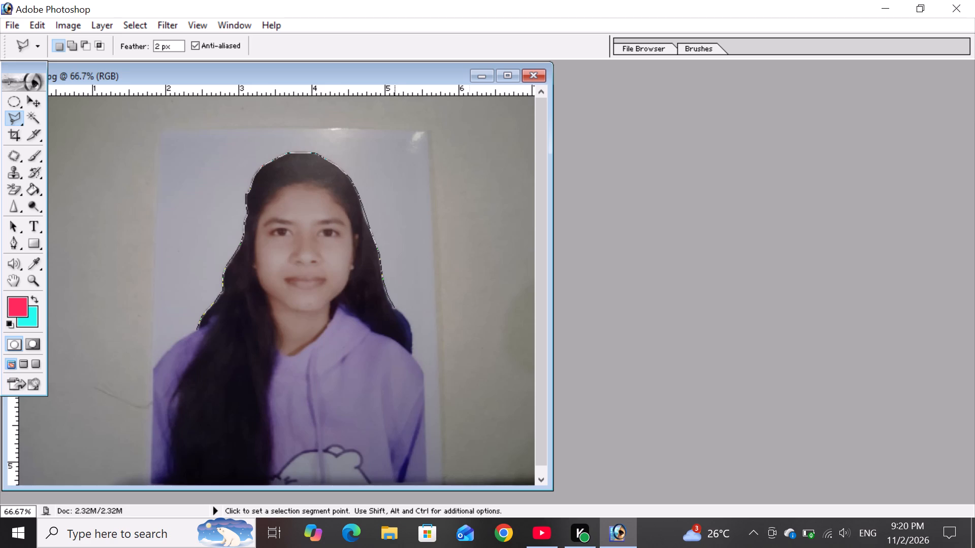
Continue the lasso outline from chin level around the lower right edge of the hair down to the hoodie's shoulder.
{"action": "left_click", "coordinate": [394, 307]}
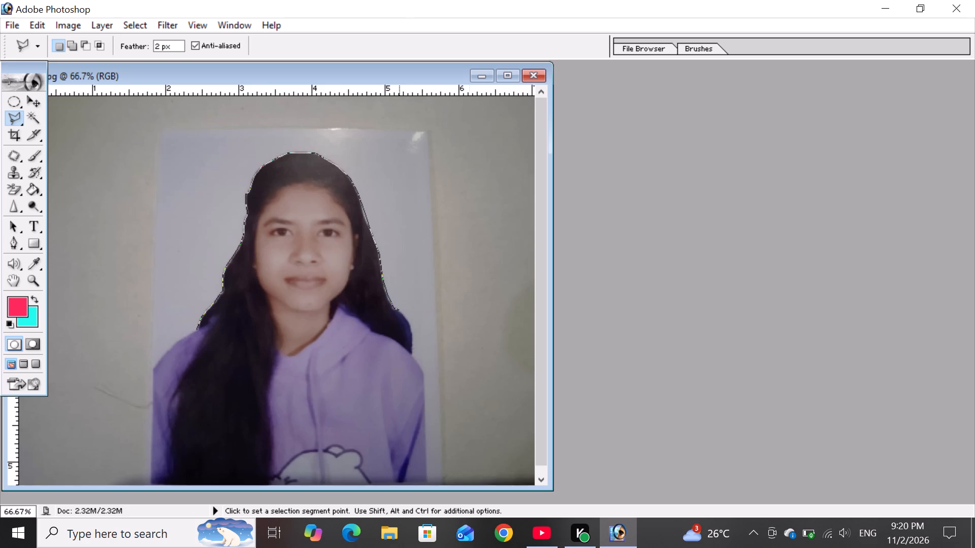
{"action": "left_click", "coordinate": [398, 311]}
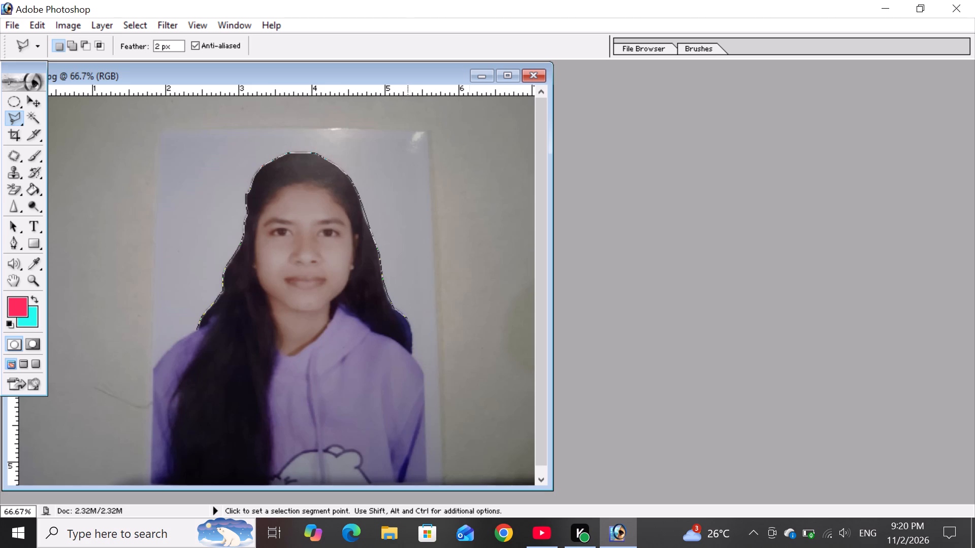
{"action": "left_click", "coordinate": [408, 318]}
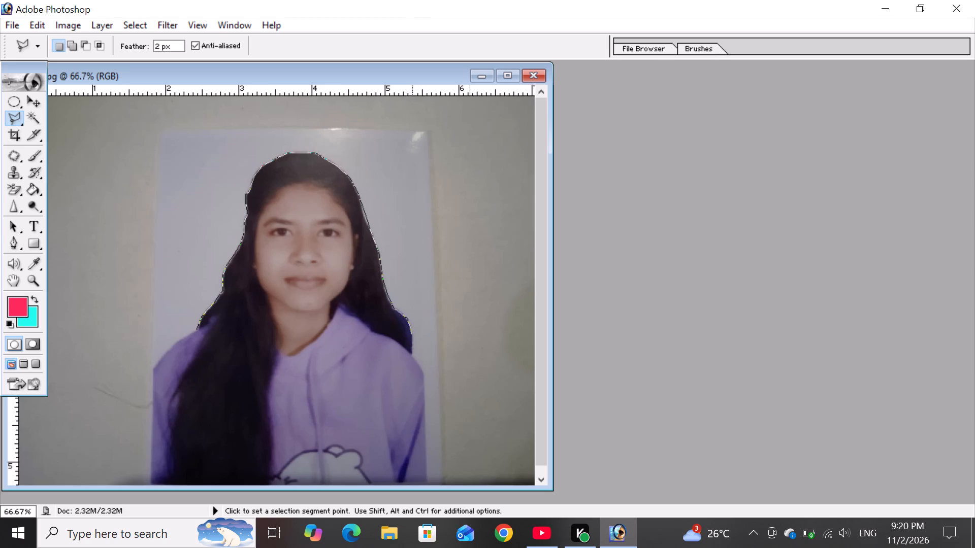
{"action": "left_click", "coordinate": [413, 333]}
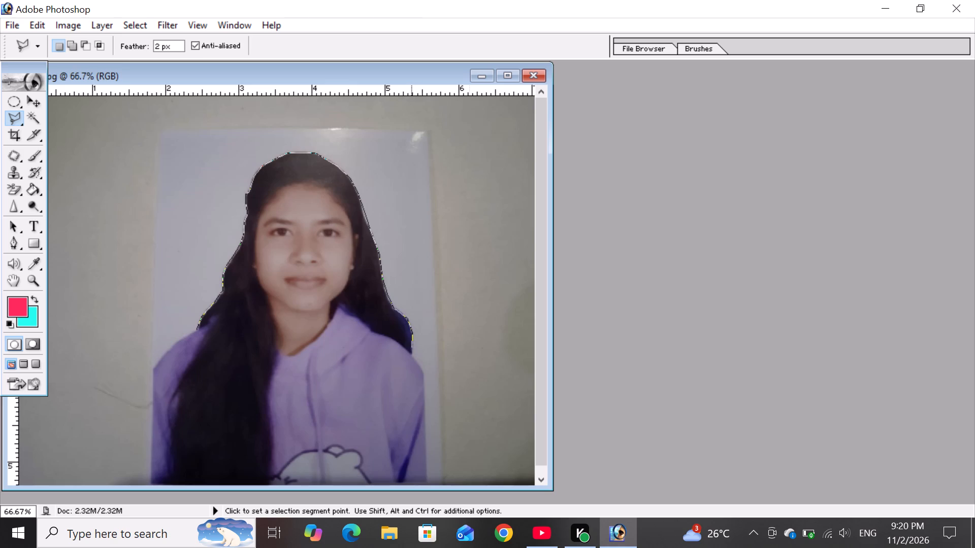
{"action": "left_click", "coordinate": [413, 347]}
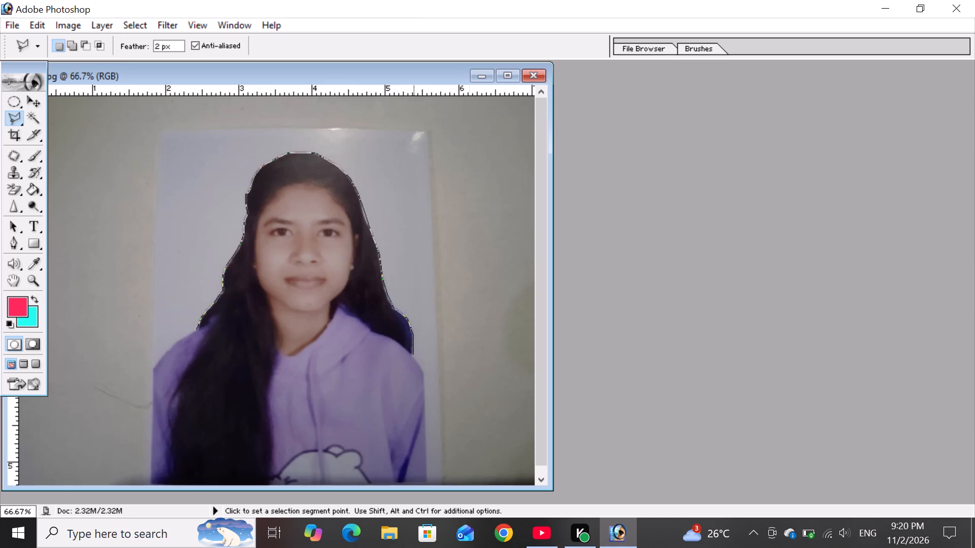
{"action": "left_click", "coordinate": [413, 356]}
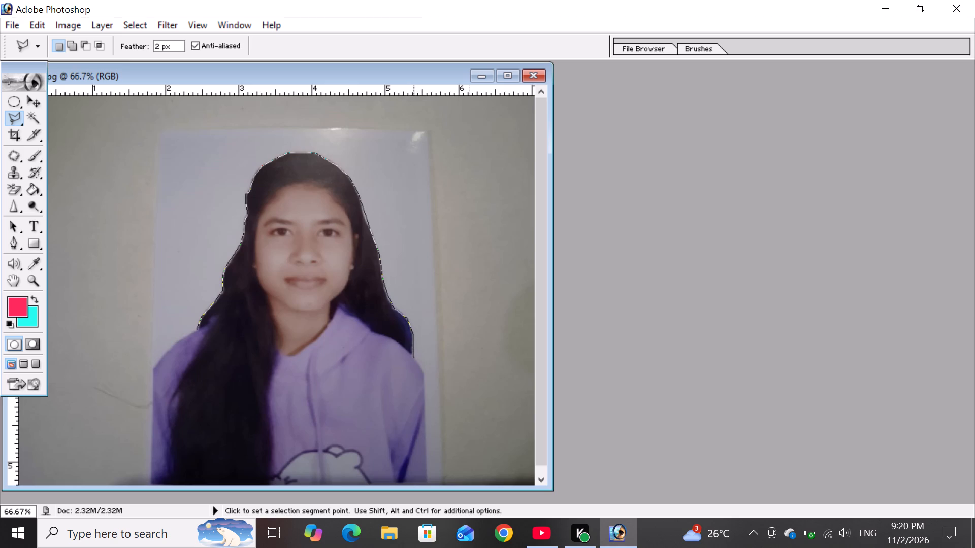
{"action": "left_click", "coordinate": [413, 357]}
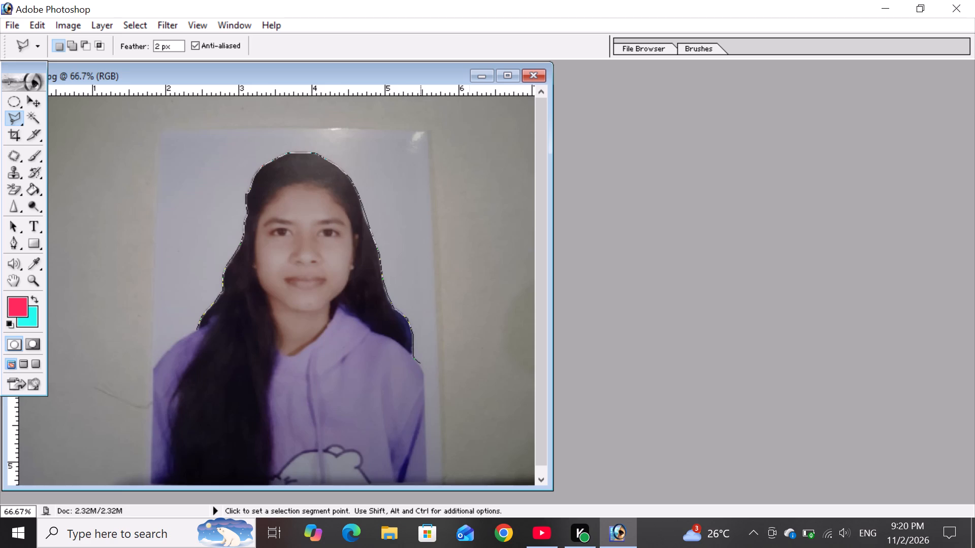
Continue the lasso outline over the shoulder and down the right sleeve's outer edge to the bottom of the photo.
{"action": "left_click", "coordinate": [420, 363]}
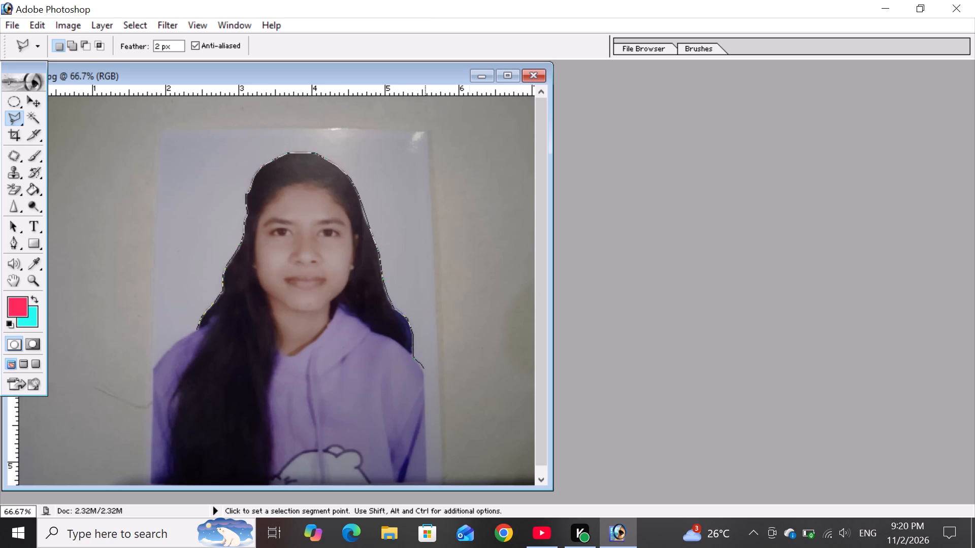
{"action": "left_click", "coordinate": [423, 372]}
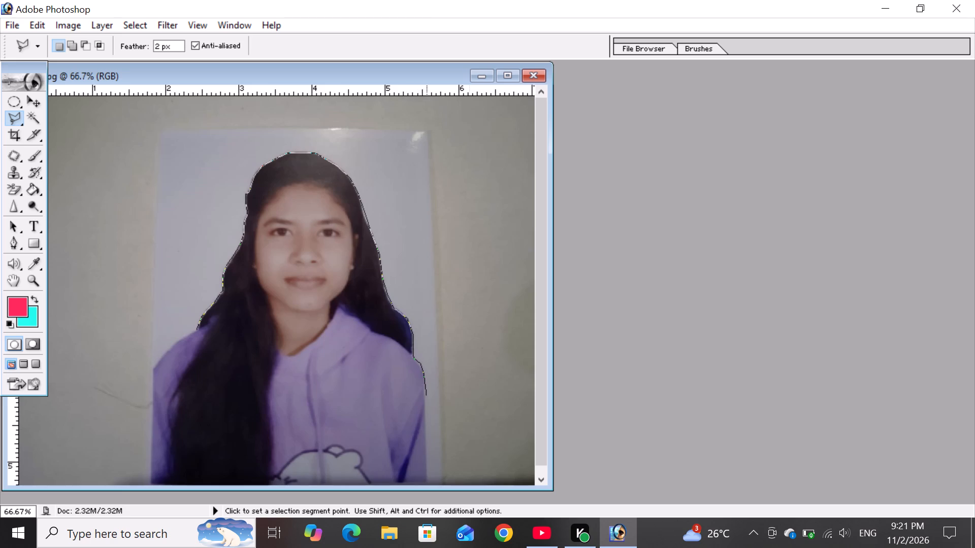
{"action": "left_click", "coordinate": [426, 397]}
{"action": "left_click", "coordinate": [427, 431]}
{"action": "left_click", "coordinate": [428, 460]}
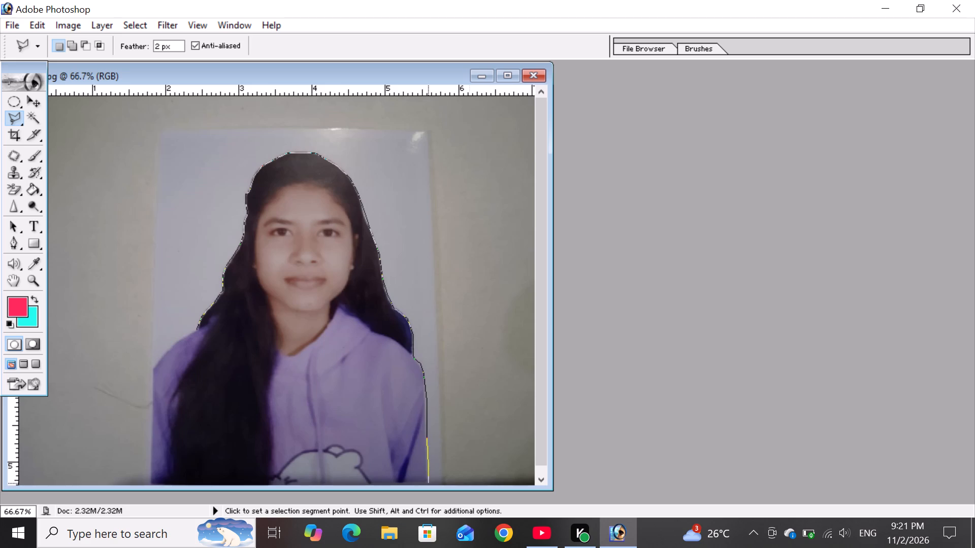
{"action": "left_click", "coordinate": [428, 482]}
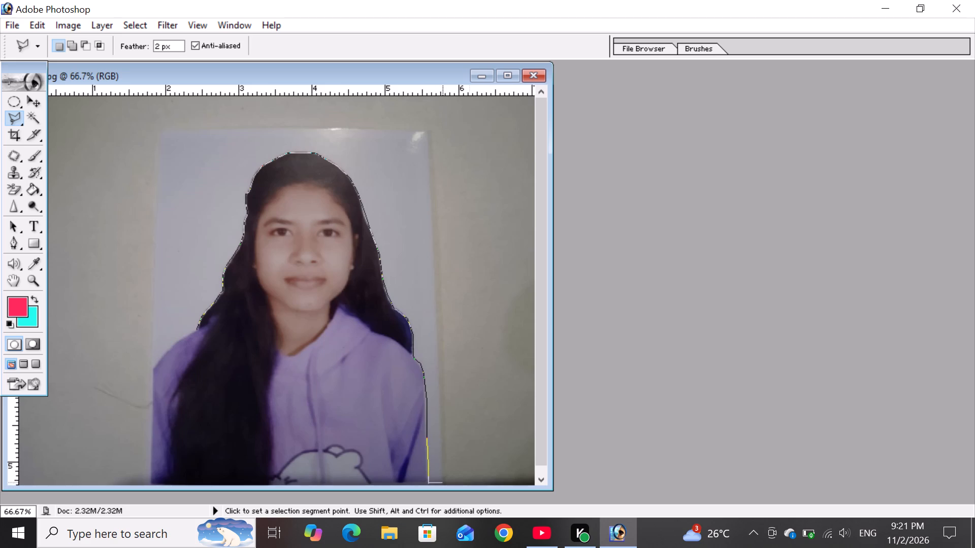
Take the lasso outline across the bottom to the printed photo's right border and up that border to about mouth level.
{"action": "left_click", "coordinate": [443, 483]}
{"action": "left_click", "coordinate": [443, 454]}
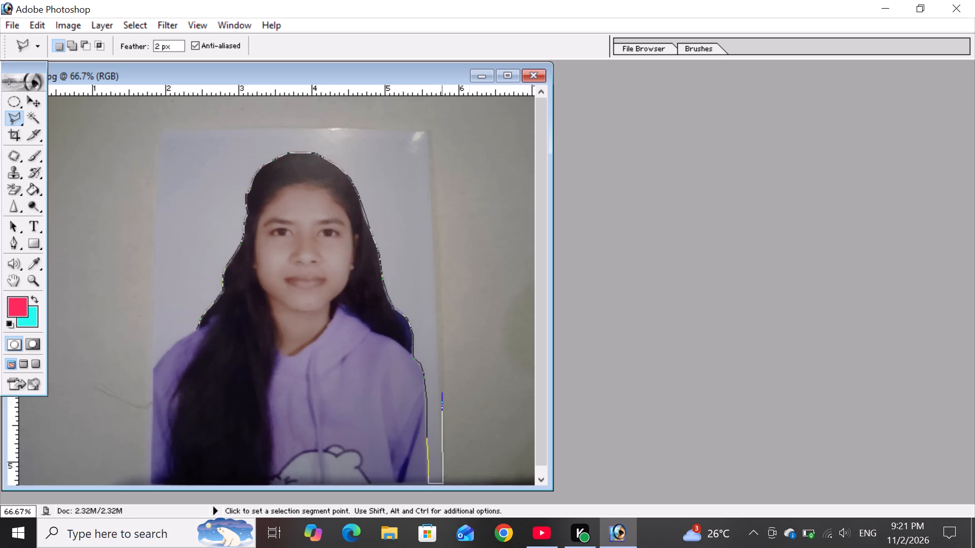
{"action": "left_click", "coordinate": [442, 392]}
{"action": "left_click", "coordinate": [438, 326]}
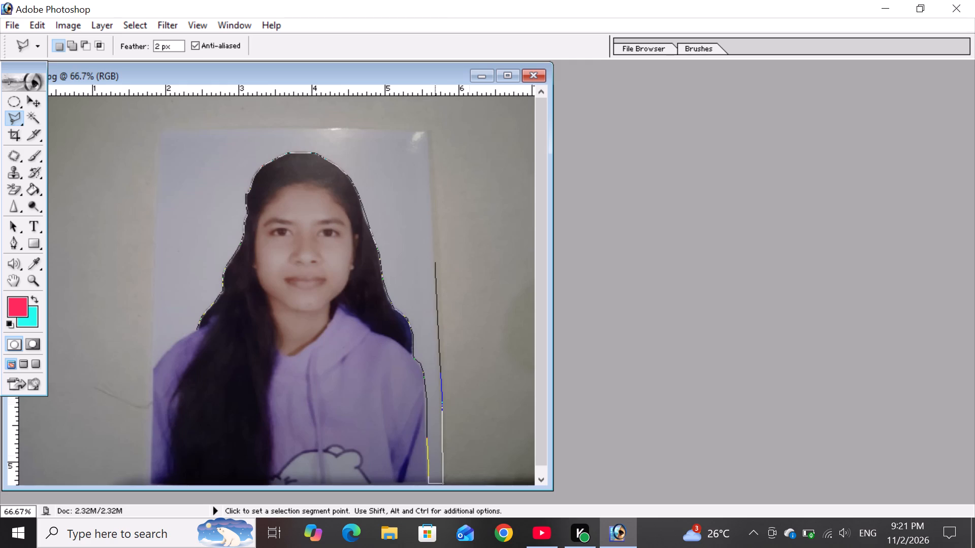
{"action": "left_click", "coordinate": [435, 262]}
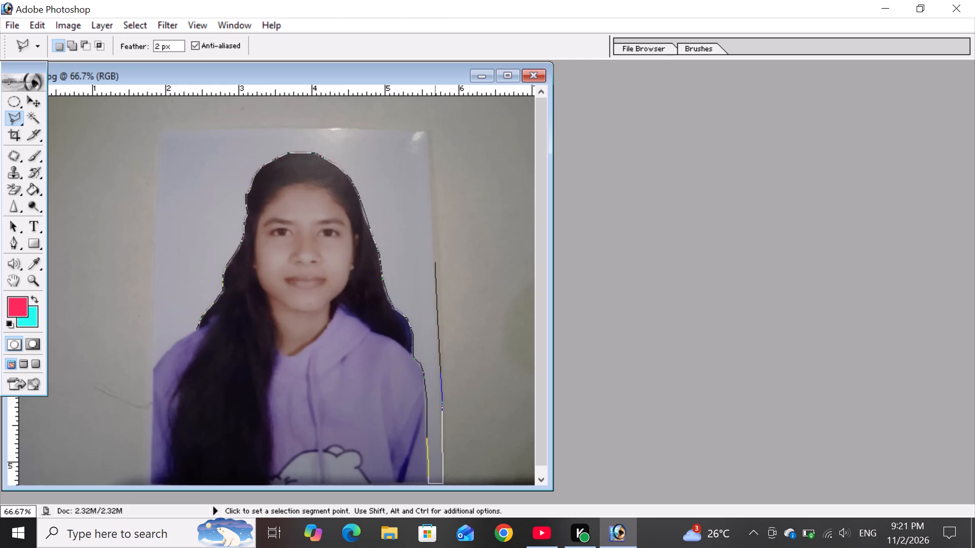
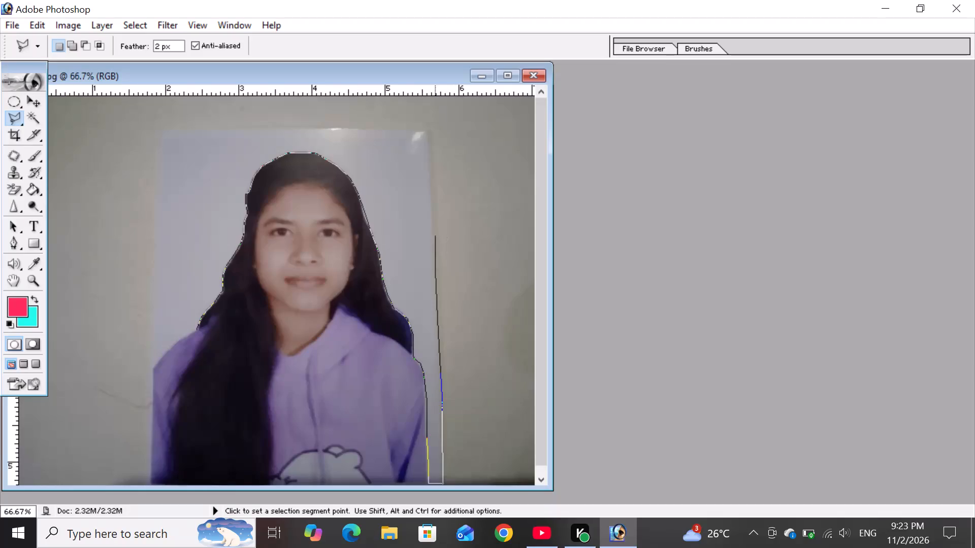
Take the lasso outline around the printed photo's top-right corner, along its top border, down its left border and across to the left sleeve.
{"action": "left_click", "coordinate": [429, 131]}
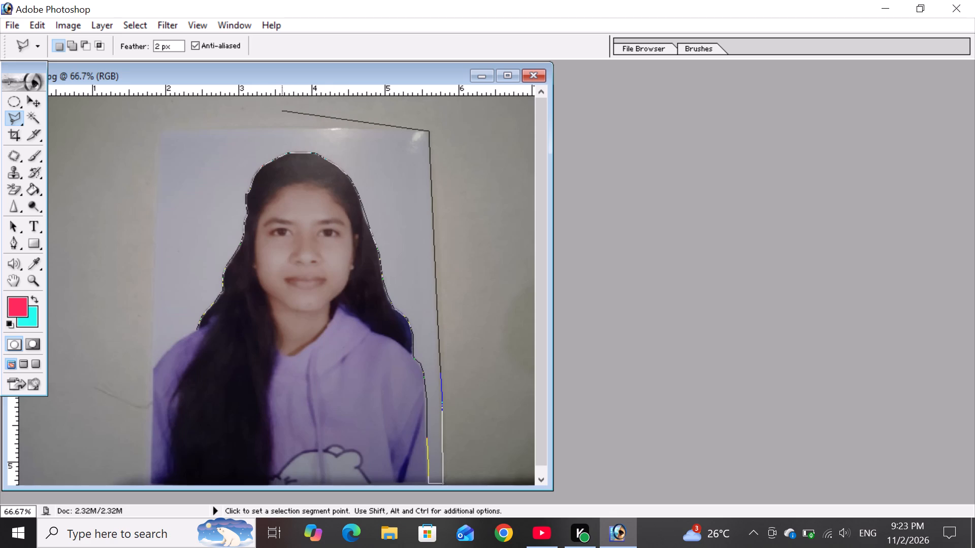
{"action": "left_click", "coordinate": [158, 130]}
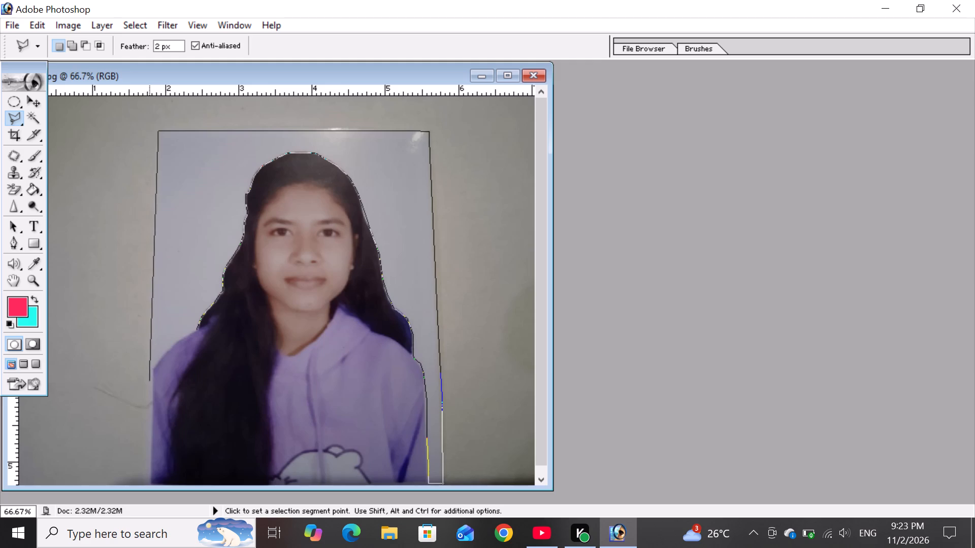
{"action": "left_click", "coordinate": [146, 486]}
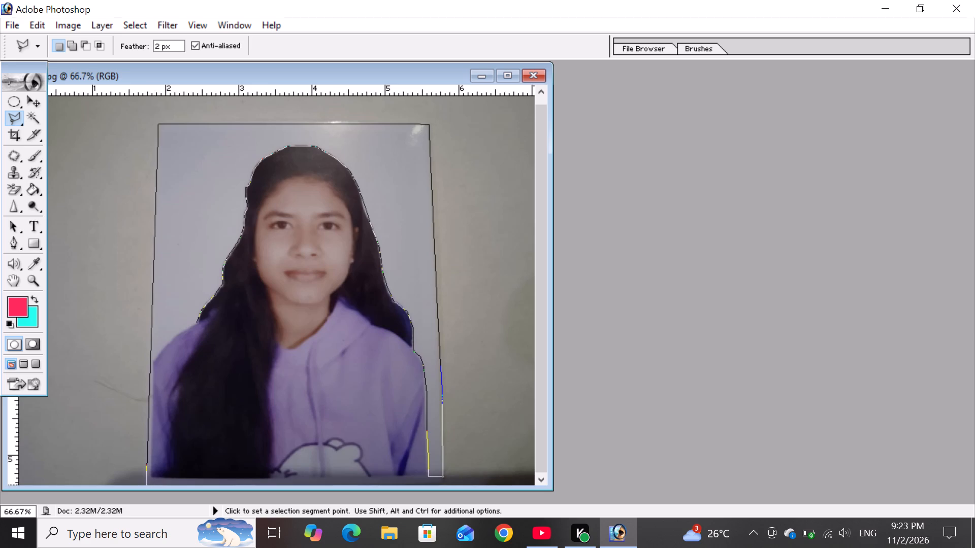
{"action": "left_click", "coordinate": [153, 486]}
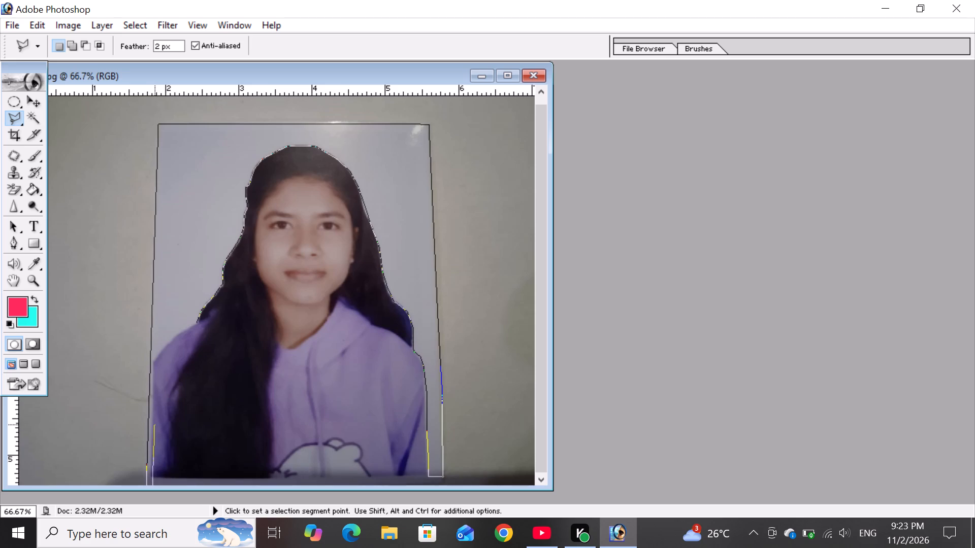
Continue the lasso outline up the left sleeve and over the shoulder to the hair, closing the background selection at its starting point.
{"action": "left_click", "coordinate": [155, 424]}
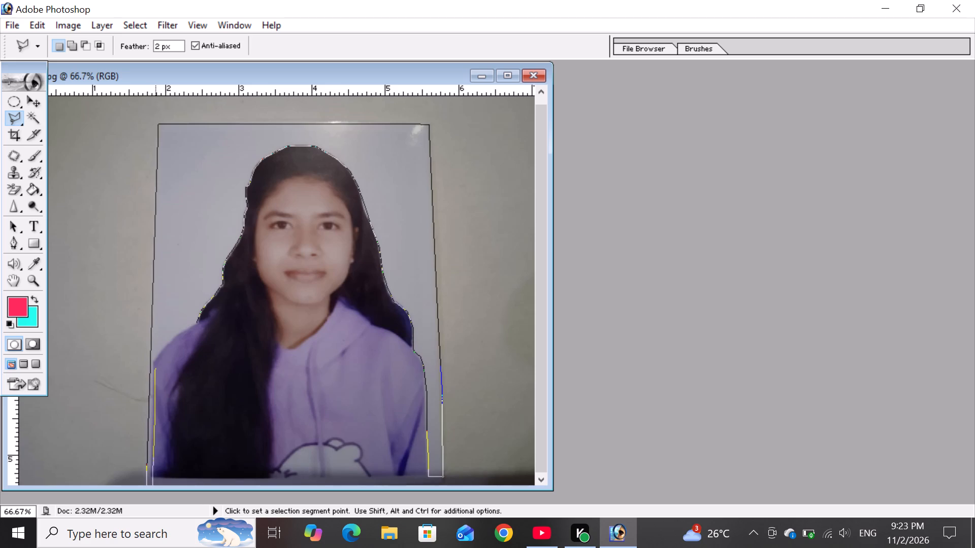
{"action": "left_click", "coordinate": [155, 368]}
{"action": "left_click", "coordinate": [157, 353]}
{"action": "left_click", "coordinate": [179, 333]}
{"action": "left_click", "coordinate": [197, 321]}
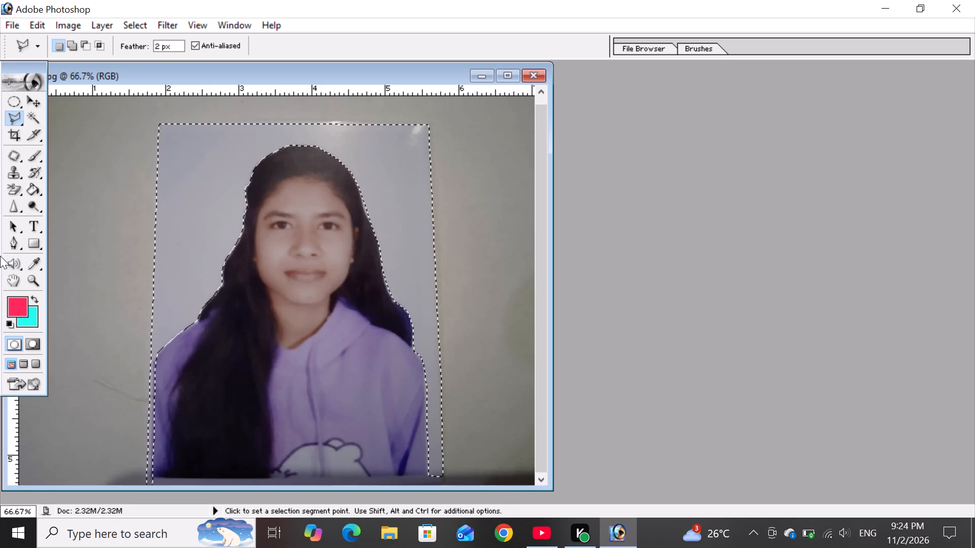
Set the foreground colour to the near-white pink FBF4F6.
{"action": "left_click", "coordinate": [17, 302]}
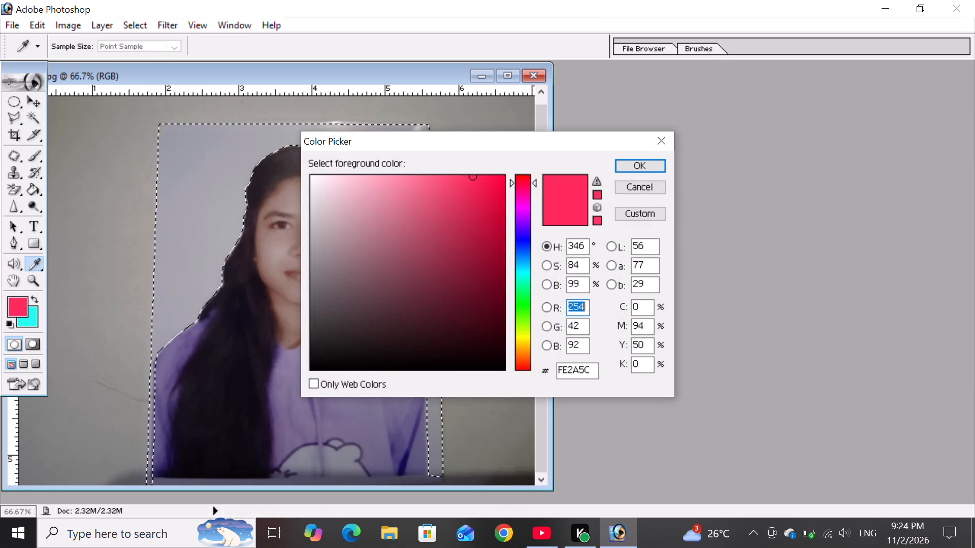
{"action": "left_click", "coordinate": [315, 178]}
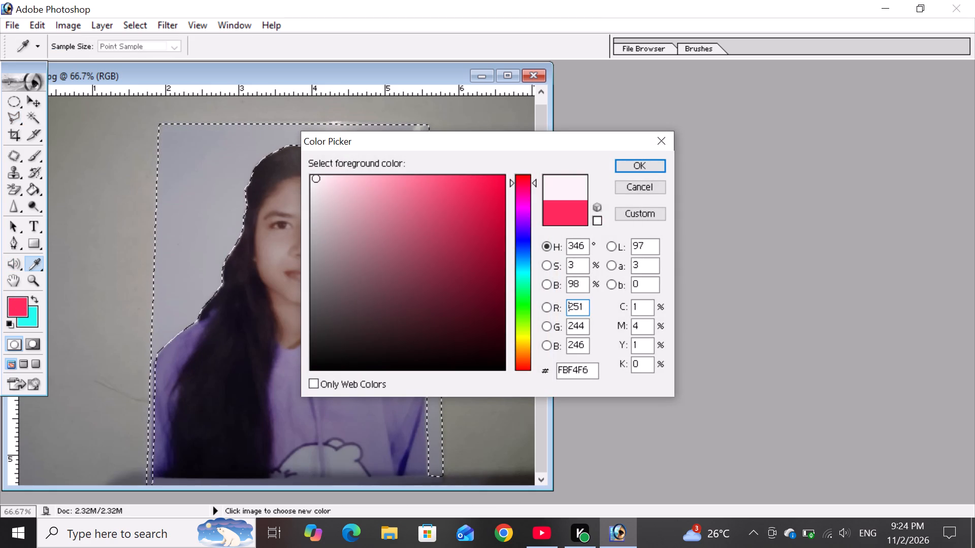
{"action": "left_click", "coordinate": [641, 163]}
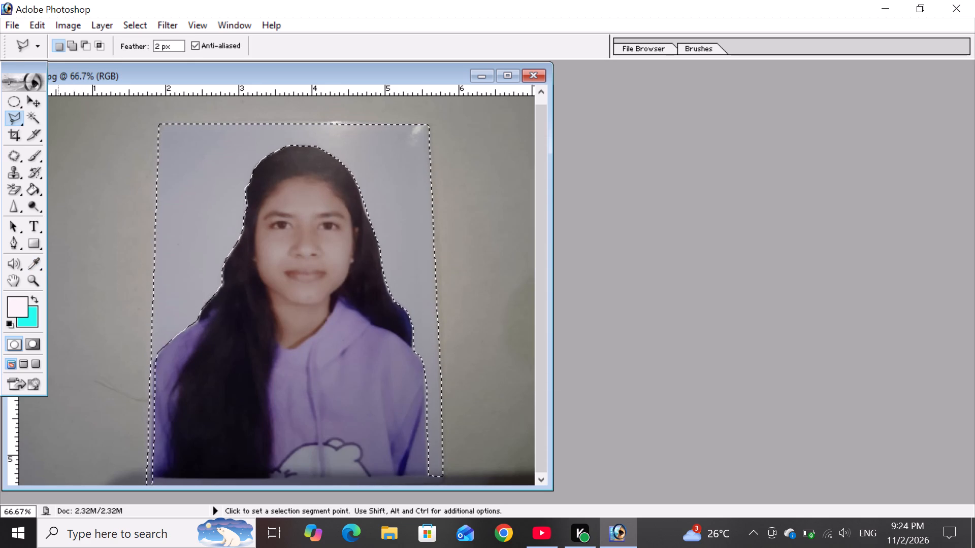
Fill the whole selected background with the foreground colour using the Paint Bucket, including the narrow strips beside both sleeves.
{"action": "left_click", "coordinate": [35, 197]}
{"action": "left_click", "coordinate": [35, 191]}
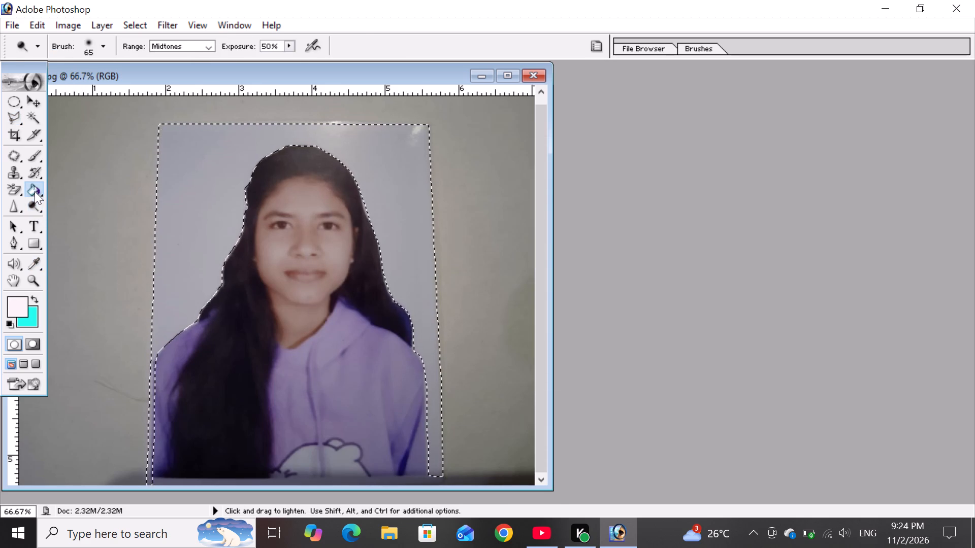
{"action": "left_click", "coordinate": [172, 238]}
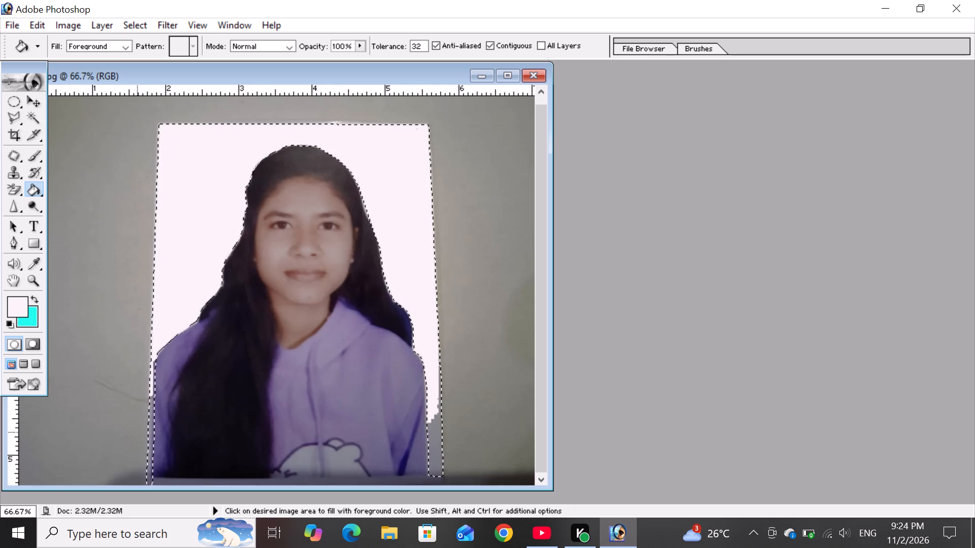
{"action": "left_click", "coordinate": [150, 441]}
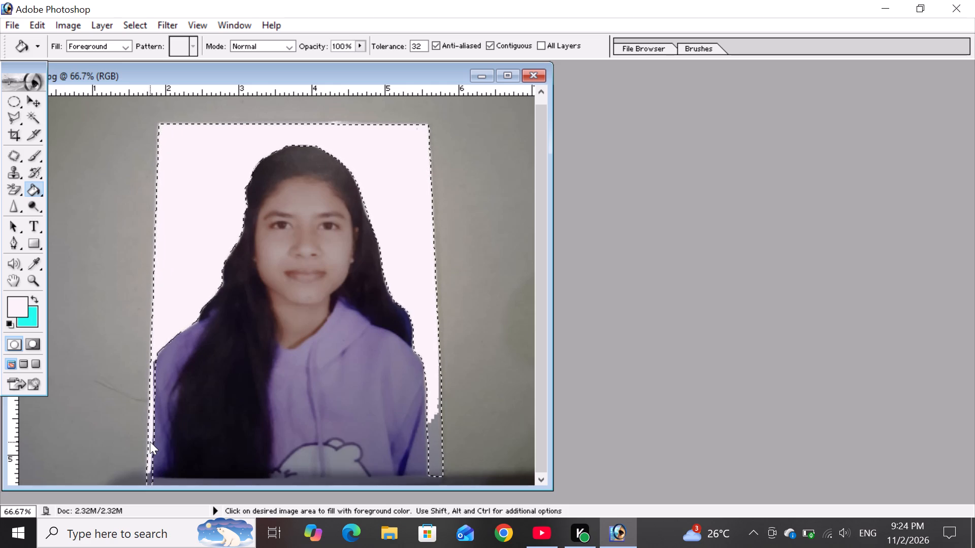
{"action": "left_click", "coordinate": [148, 481]}
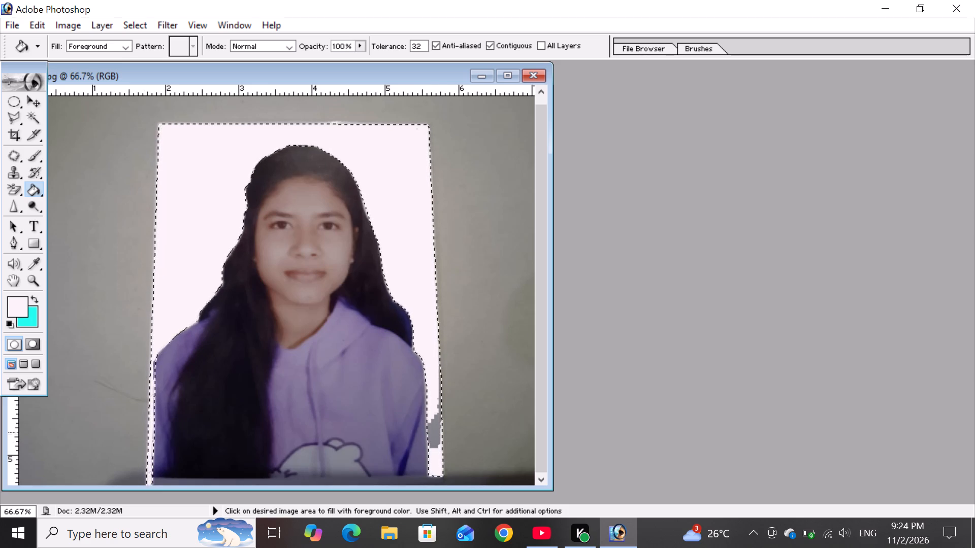
{"action": "left_click", "coordinate": [438, 429]}
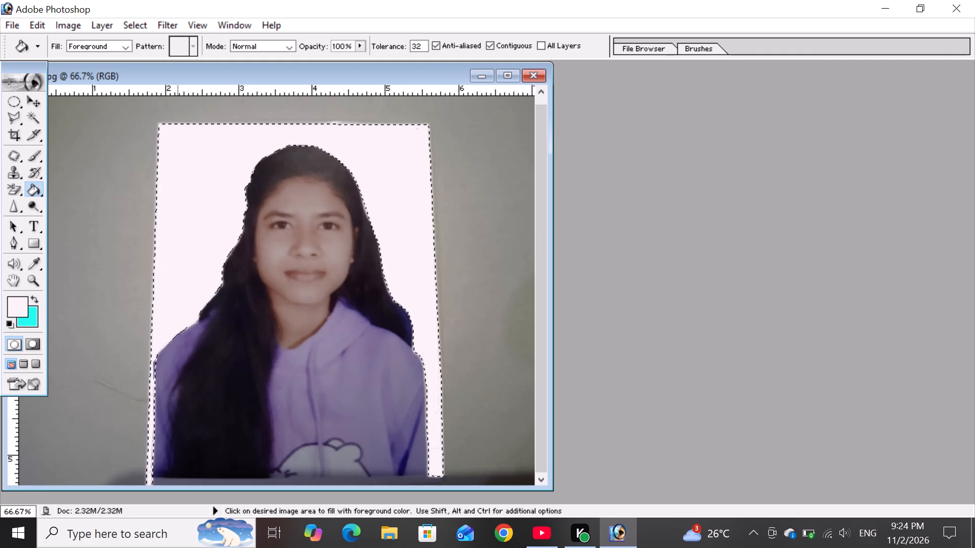
Switch back to the Polygonal Lasso tool.
{"action": "left_click", "coordinate": [18, 125]}
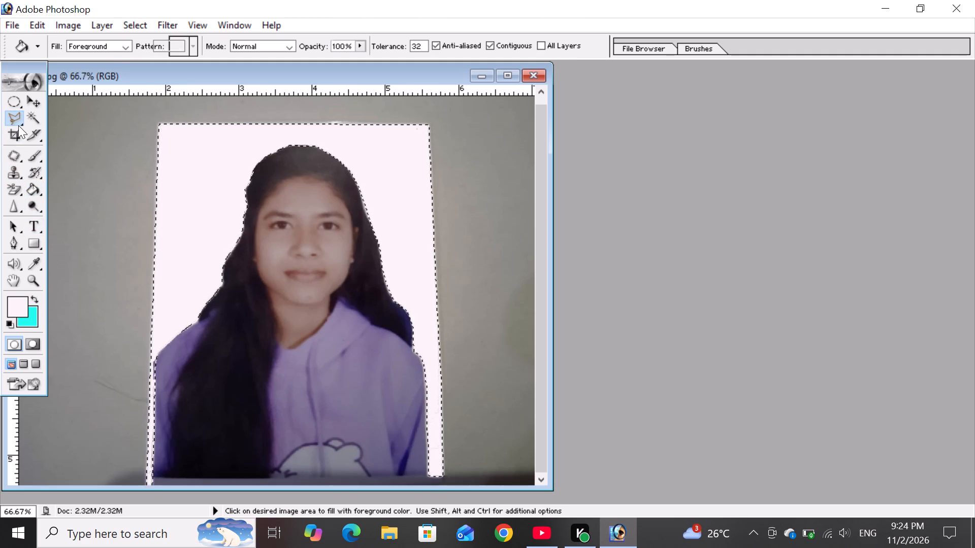
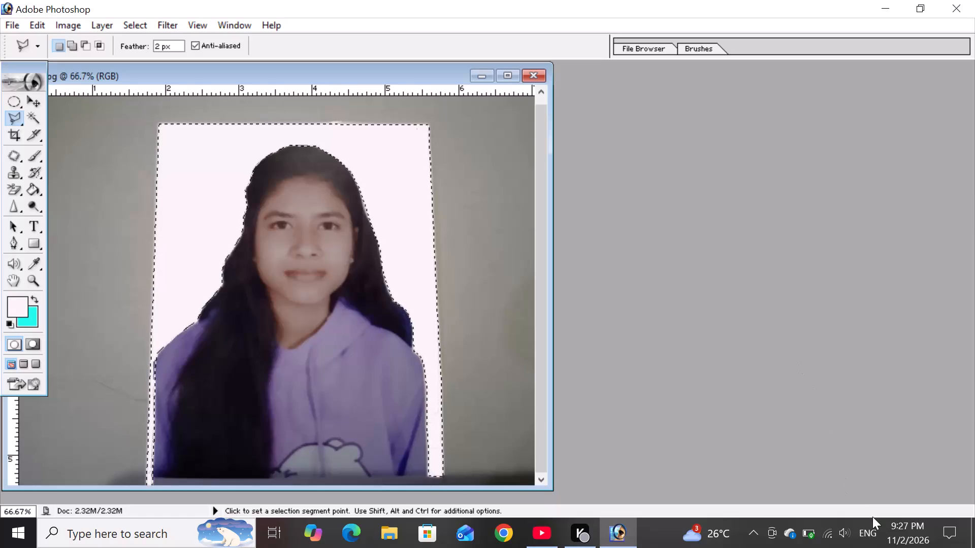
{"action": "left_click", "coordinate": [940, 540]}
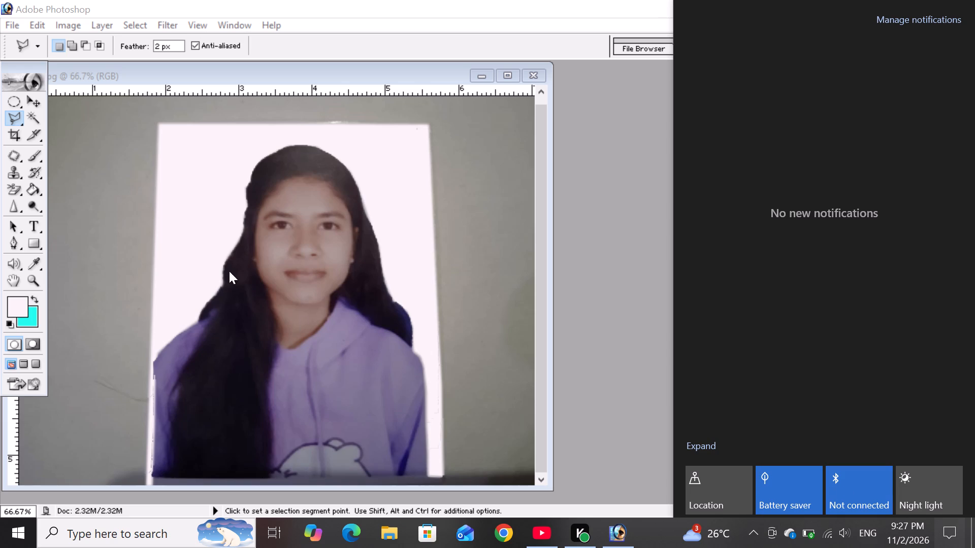
Start a new Polygonal Lasso outline at the bottom of the left sleeve, following the hair's edge against the hoodie up past the shoulder.
{"action": "left_click", "coordinate": [13, 110]}
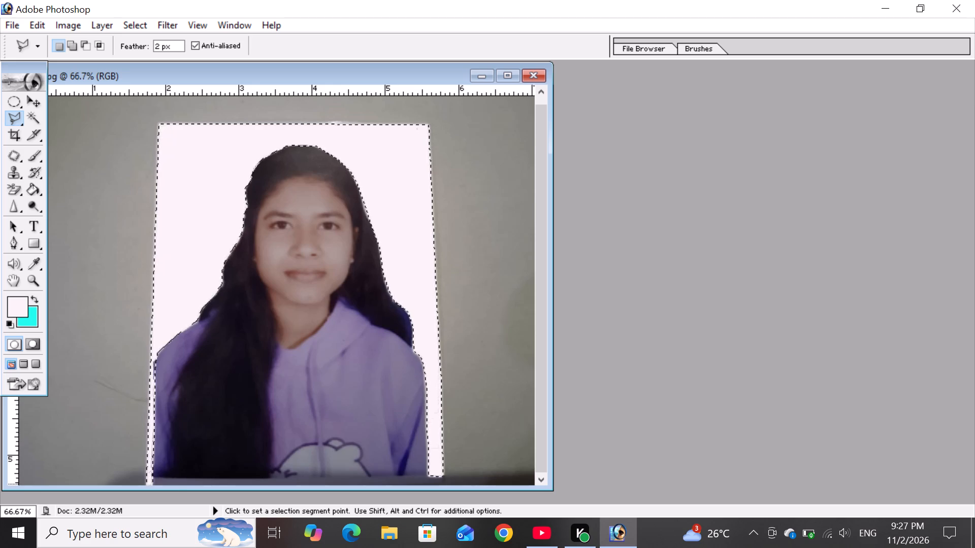
{"action": "left_click", "coordinate": [157, 475]}
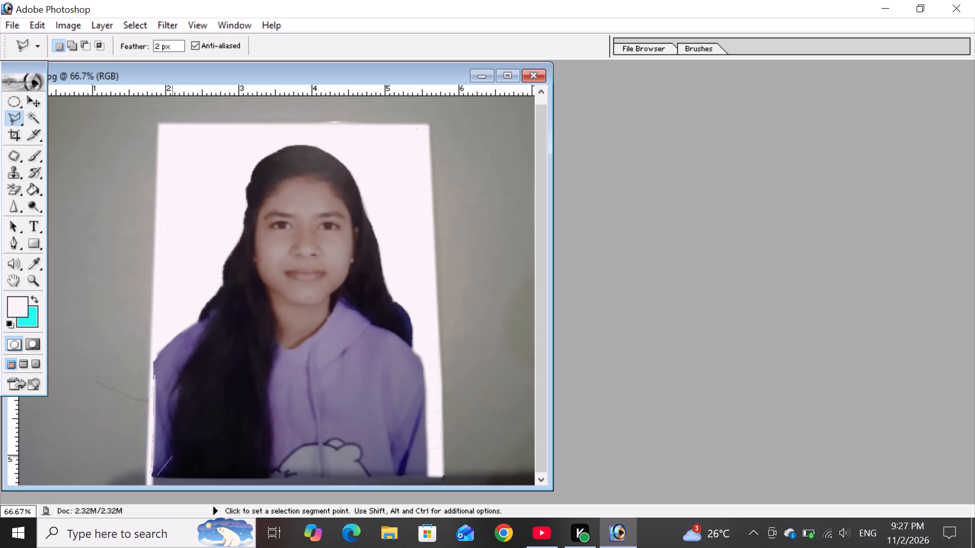
{"action": "left_click", "coordinate": [170, 465]}
{"action": "left_click", "coordinate": [173, 439]}
{"action": "left_click", "coordinate": [173, 425]}
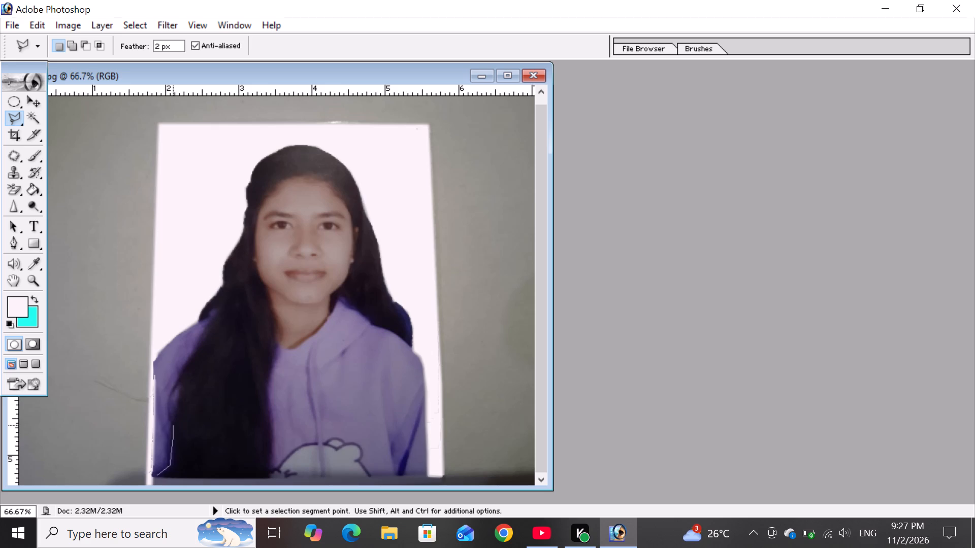
{"action": "left_click", "coordinate": [170, 416]}
{"action": "left_click", "coordinate": [176, 412]}
{"action": "left_click", "coordinate": [180, 397]}
{"action": "left_click", "coordinate": [177, 389]}
{"action": "left_click", "coordinate": [176, 373]}
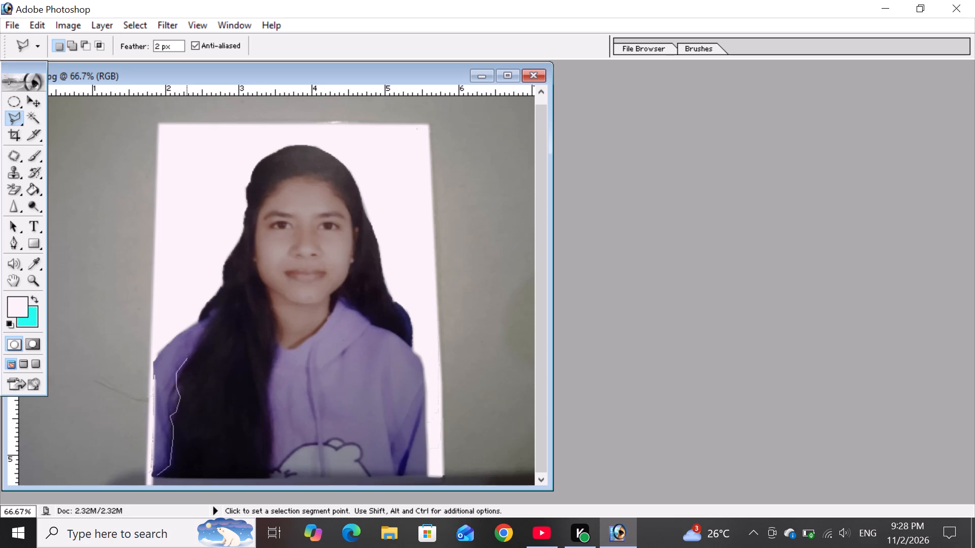
{"action": "left_click", "coordinate": [188, 357]}
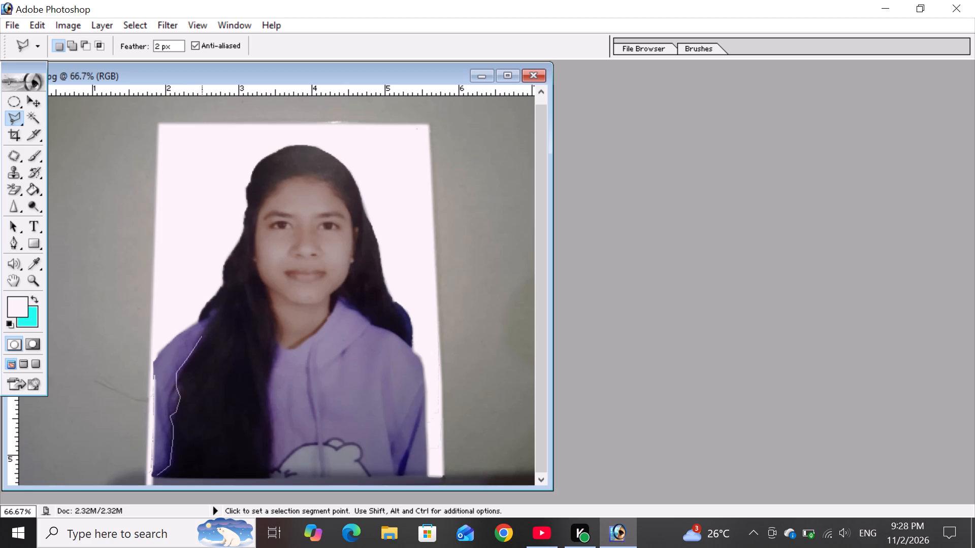
{"action": "left_click", "coordinate": [202, 335]}
{"action": "left_click", "coordinate": [215, 314]}
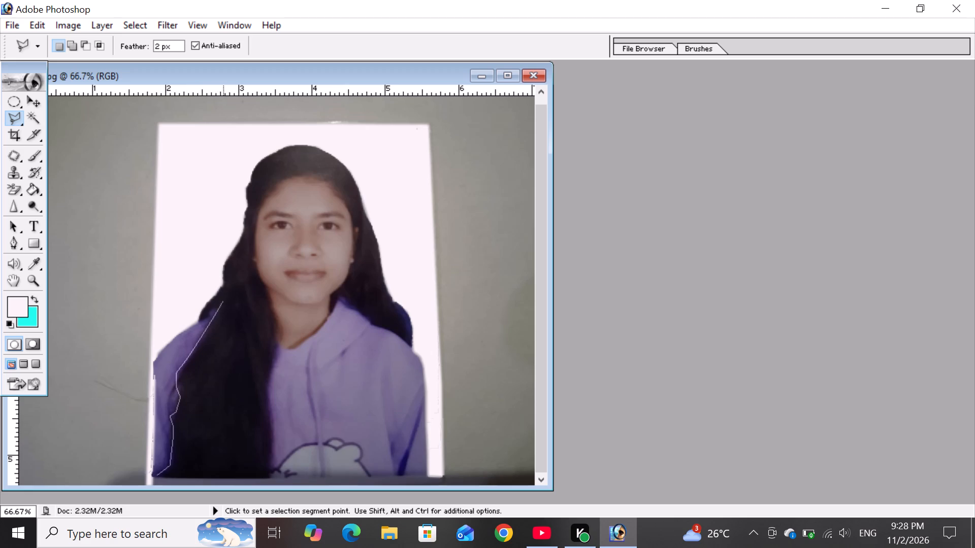
{"action": "left_click", "coordinate": [225, 298]}
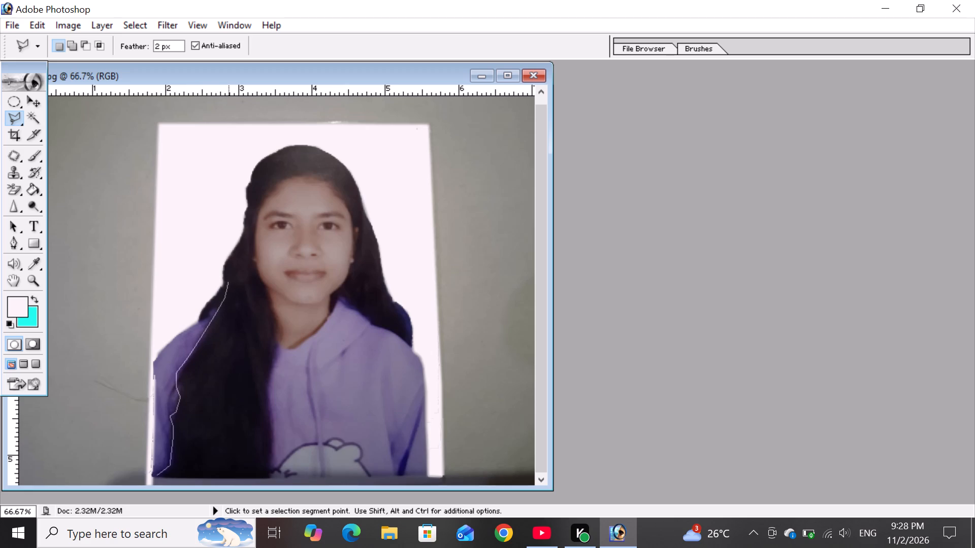
{"action": "left_click", "coordinate": [224, 279]}
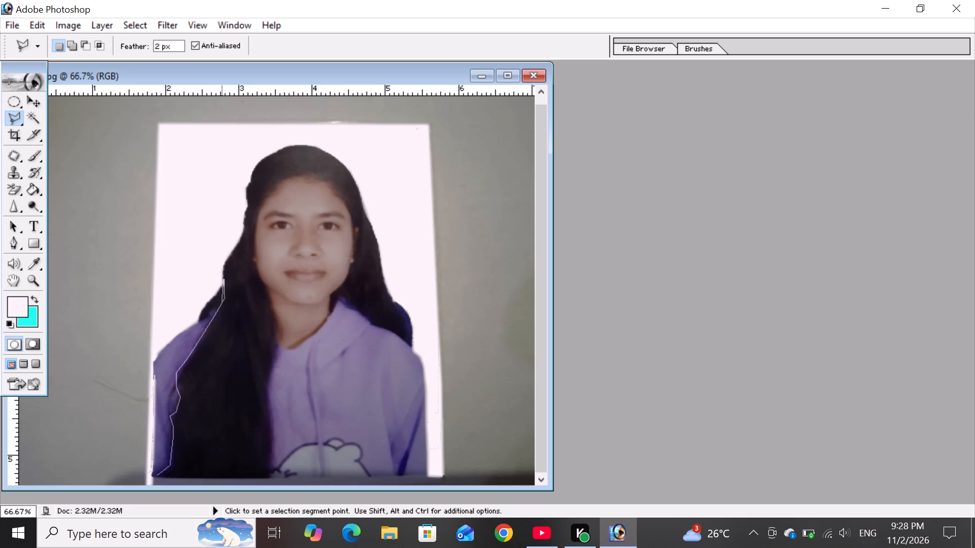
Continue the lasso outline around the dark hair wisp above the left shoulder and up the hair's outer edge to forehead height.
{"action": "left_click", "coordinate": [221, 302]}
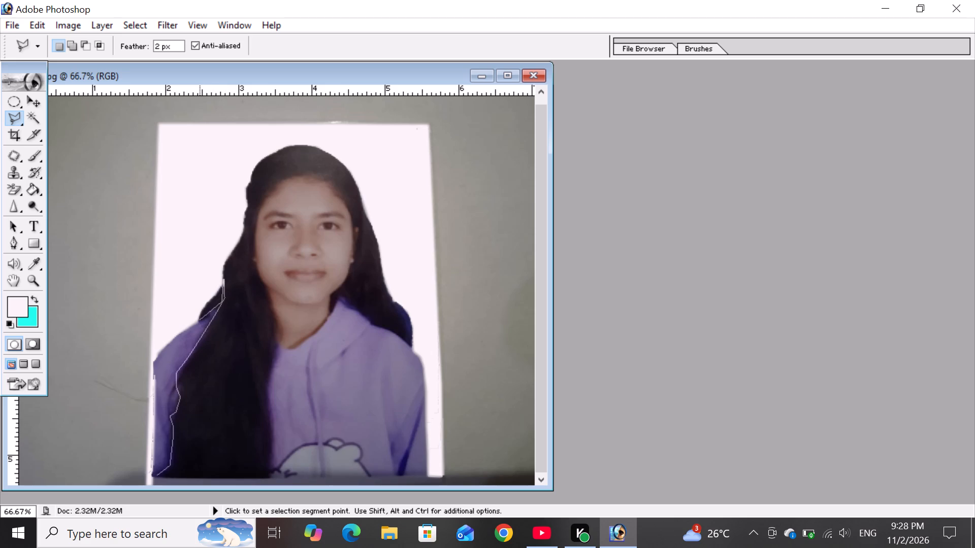
{"action": "left_click", "coordinate": [199, 320]}
{"action": "left_click", "coordinate": [196, 320]}
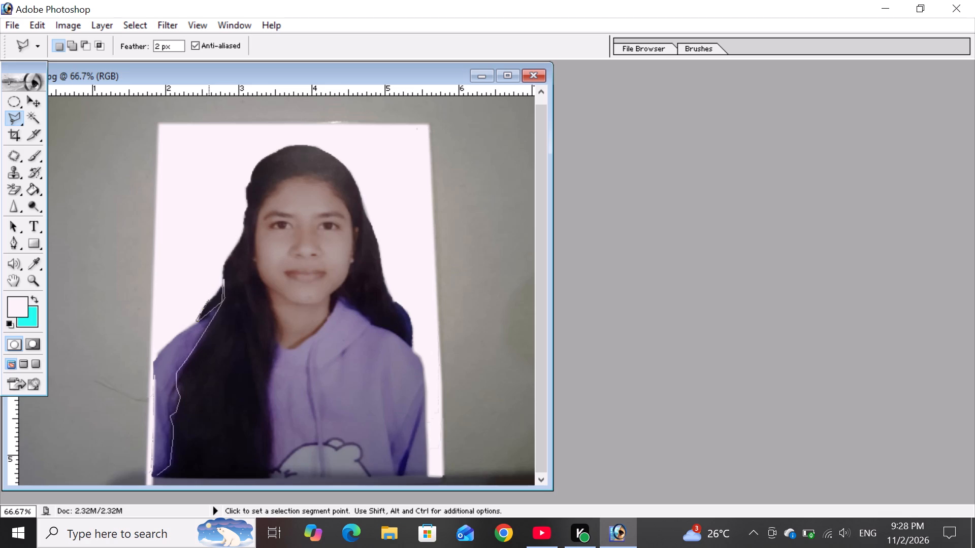
{"action": "left_click", "coordinate": [209, 299]}
{"action": "left_click", "coordinate": [214, 295]}
{"action": "left_click", "coordinate": [222, 269]}
{"action": "left_click", "coordinate": [235, 246]}
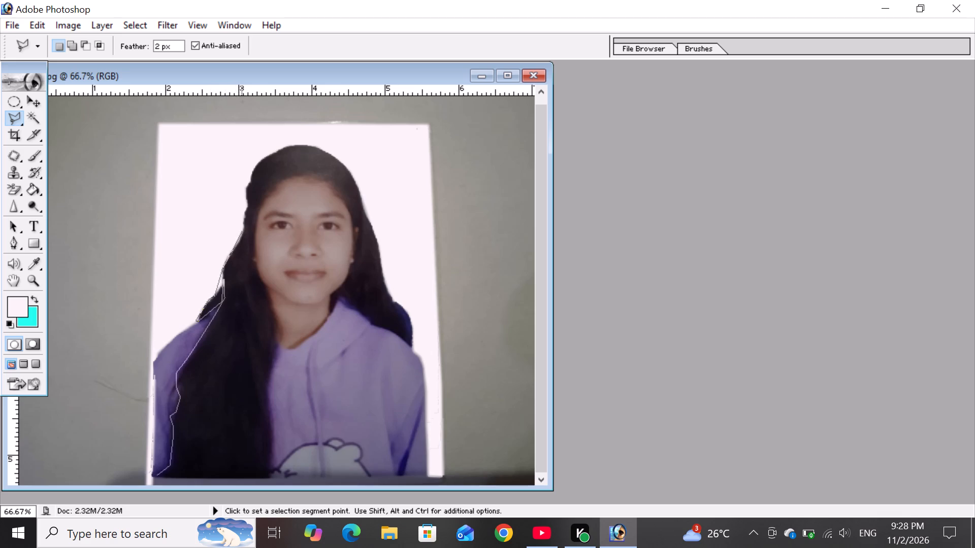
{"action": "left_click", "coordinate": [243, 231]}
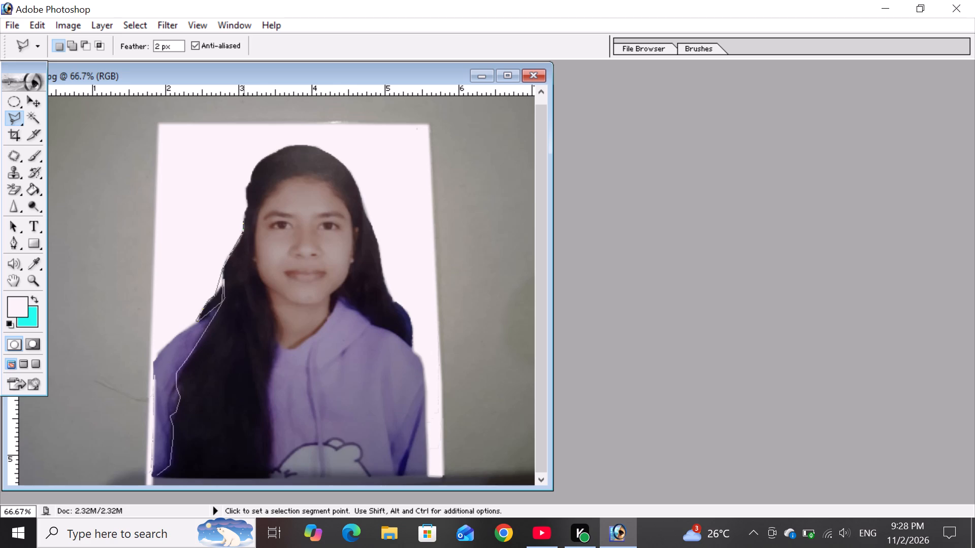
{"action": "left_click", "coordinate": [243, 219]}
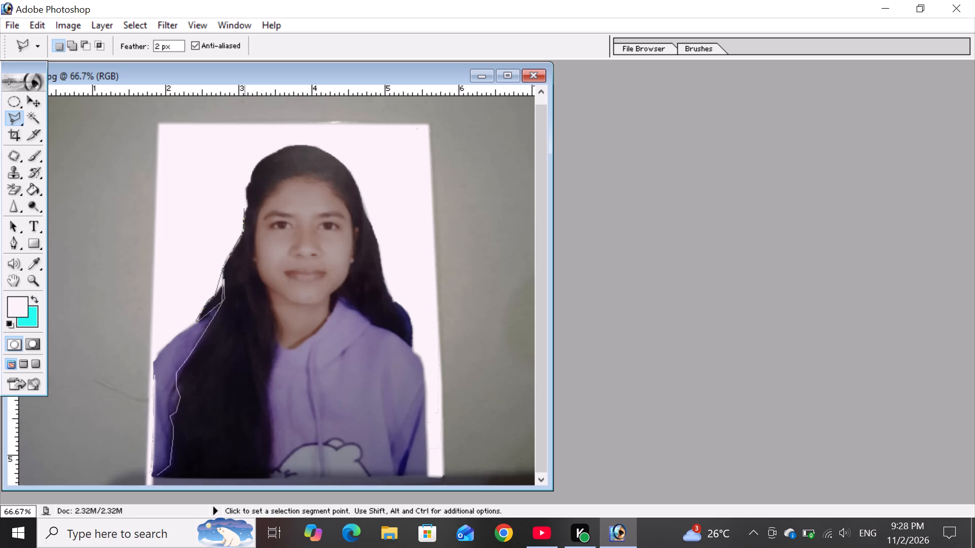
{"action": "left_click", "coordinate": [245, 208]}
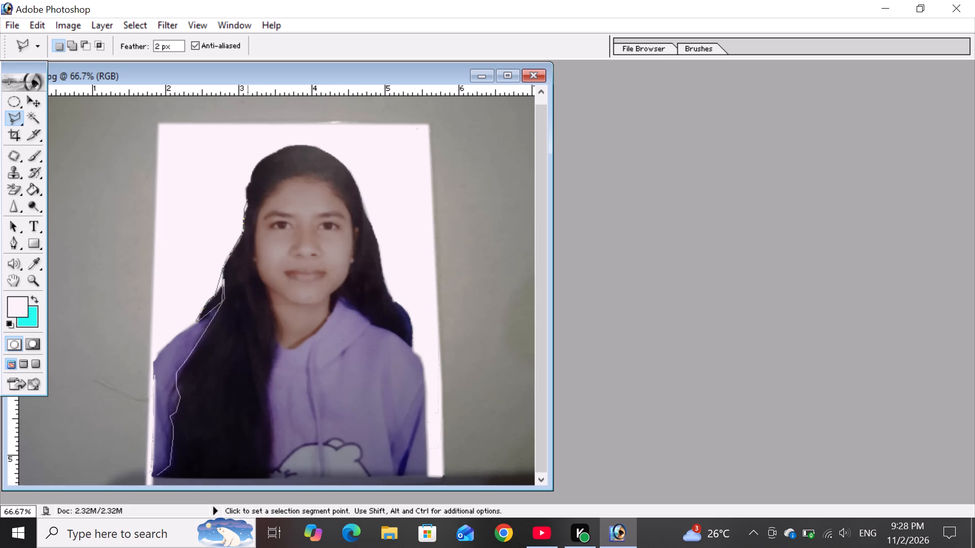
{"action": "left_click", "coordinate": [248, 200]}
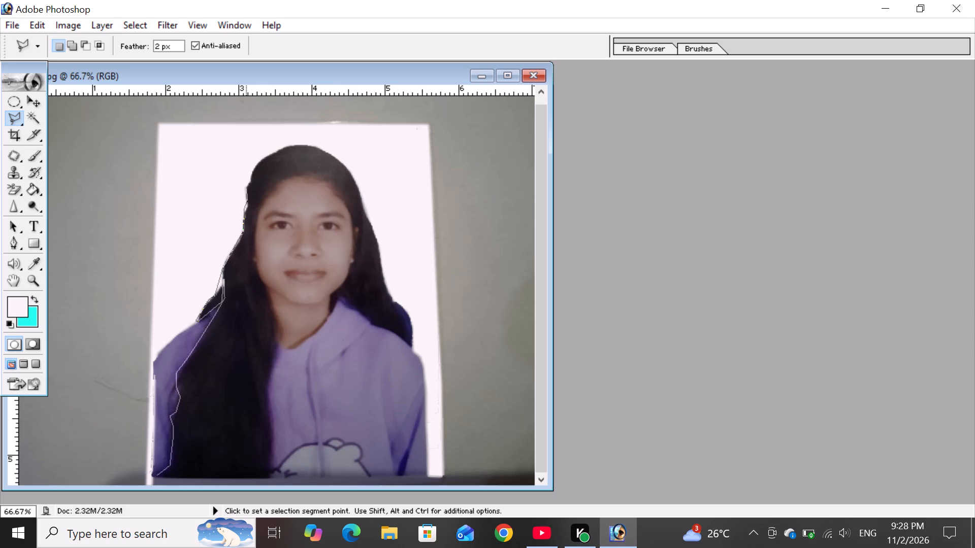
{"action": "left_click", "coordinate": [246, 188]}
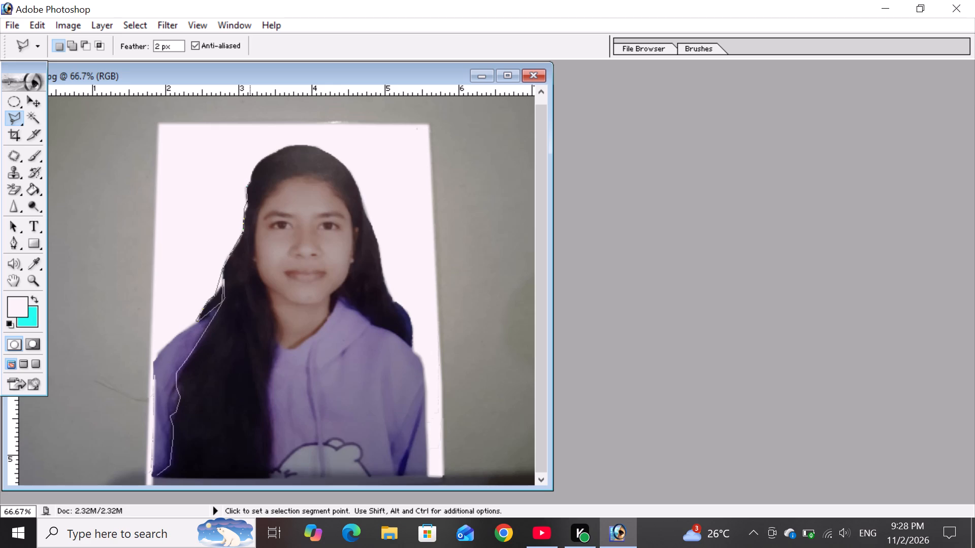
Continue the lasso outline along the hair's upper left edge to the top of the head.
{"action": "left_click", "coordinate": [250, 182]}
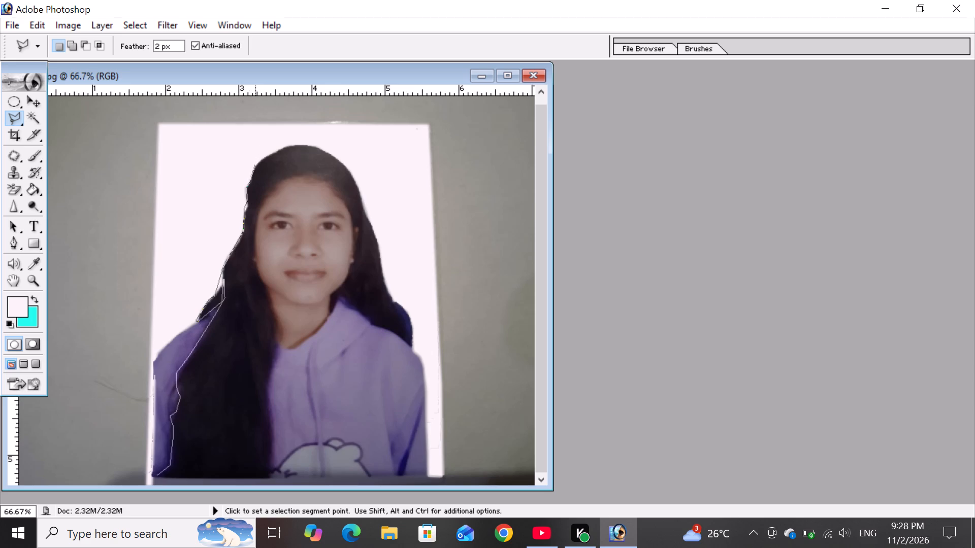
{"action": "left_click", "coordinate": [257, 164]}
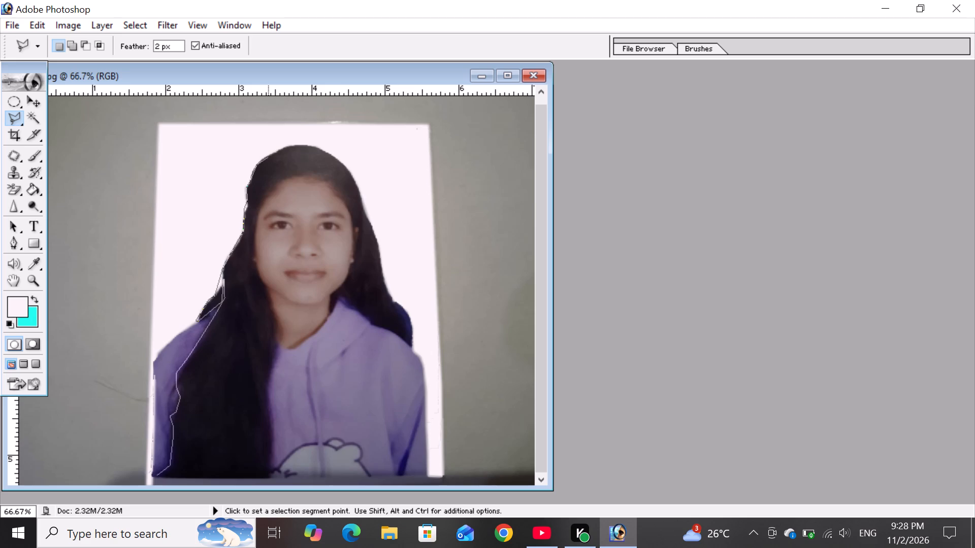
{"action": "left_click", "coordinate": [268, 157]}
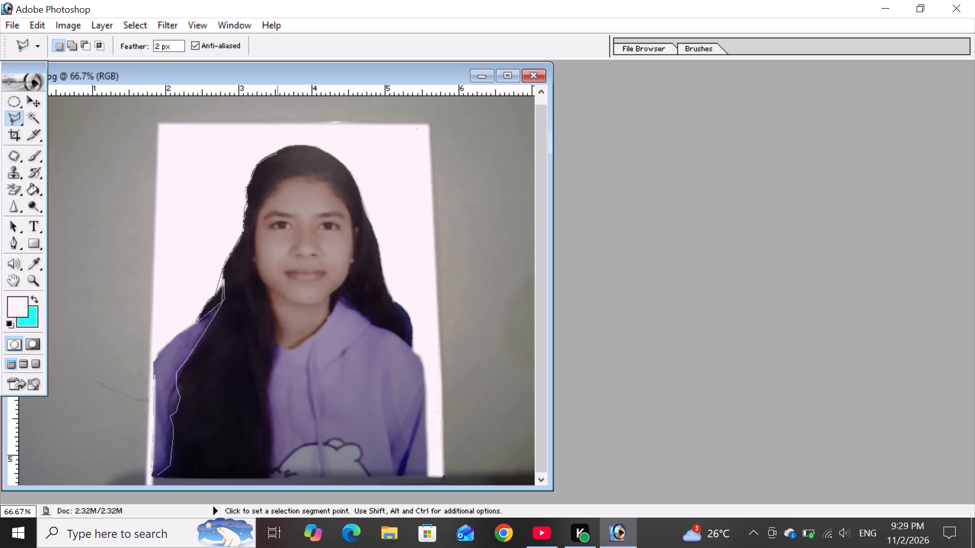
{"action": "left_click", "coordinate": [281, 150]}
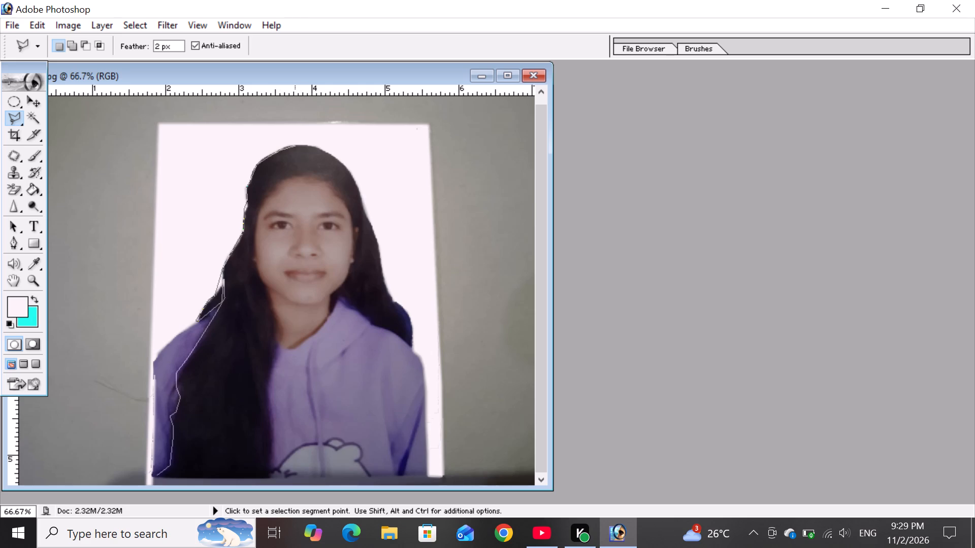
{"action": "left_click", "coordinate": [295, 146]}
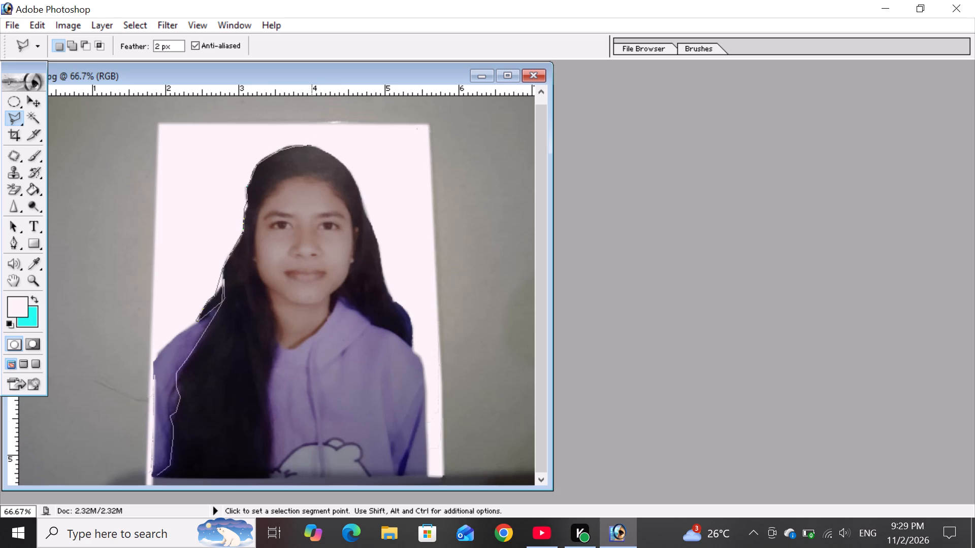
{"action": "left_click", "coordinate": [307, 144]}
Continue the lasso outline from the top of the head down the hair's right outer edge to its tip over the right shoulder.
{"action": "left_click", "coordinate": [354, 177]}
{"action": "left_click", "coordinate": [372, 225]}
{"action": "right_click", "coordinate": [382, 259]}
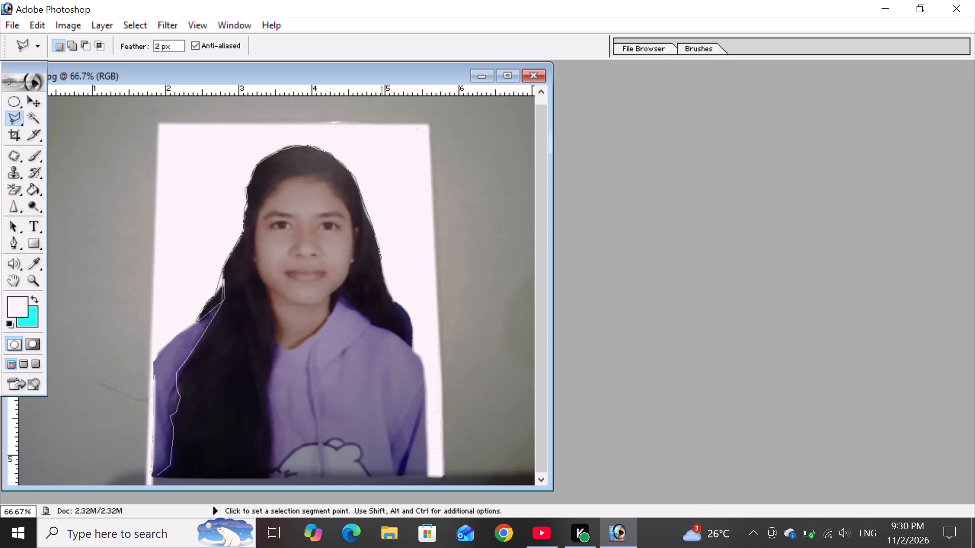
{"action": "left_click", "coordinate": [382, 259]}
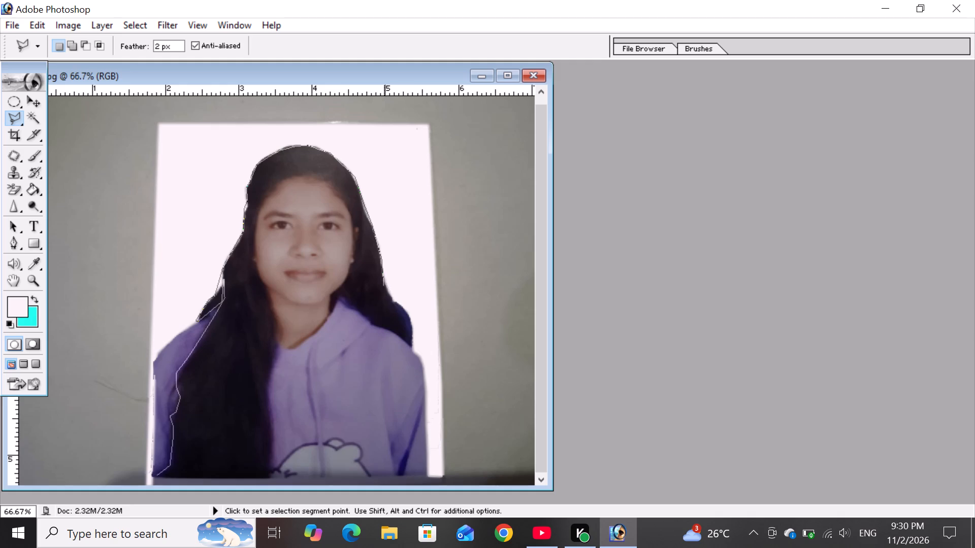
{"action": "left_click", "coordinate": [385, 287]}
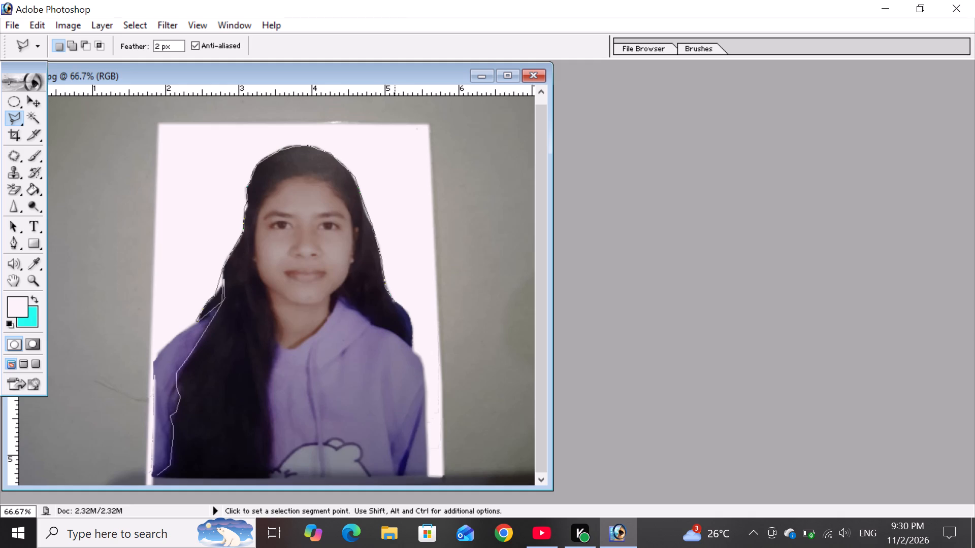
{"action": "left_click", "coordinate": [394, 301]}
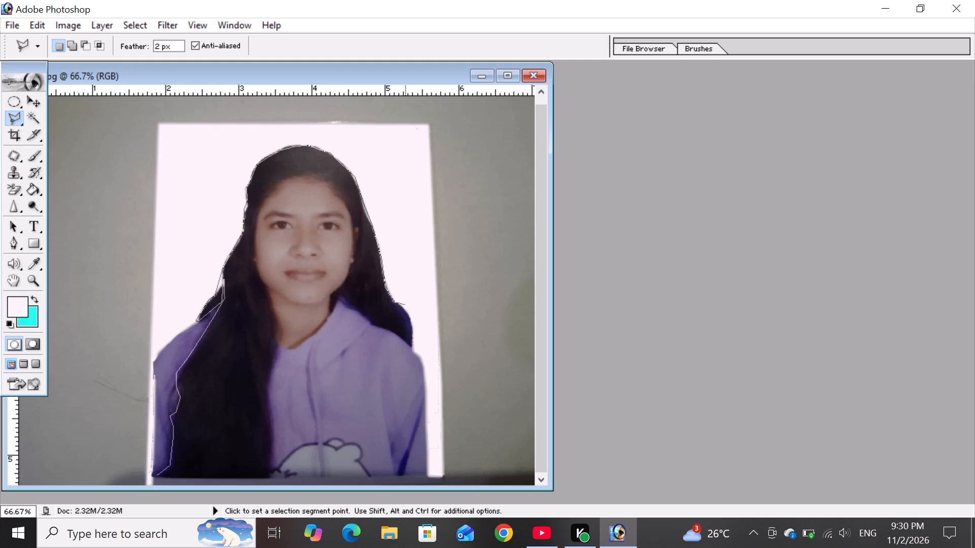
{"action": "left_click", "coordinate": [405, 307]}
{"action": "left_click", "coordinate": [412, 324]}
Continue the lasso outline back along the hair's edge against the hood to the neck, then up past the jaw and around the right ear.
{"action": "left_click", "coordinate": [384, 326]}
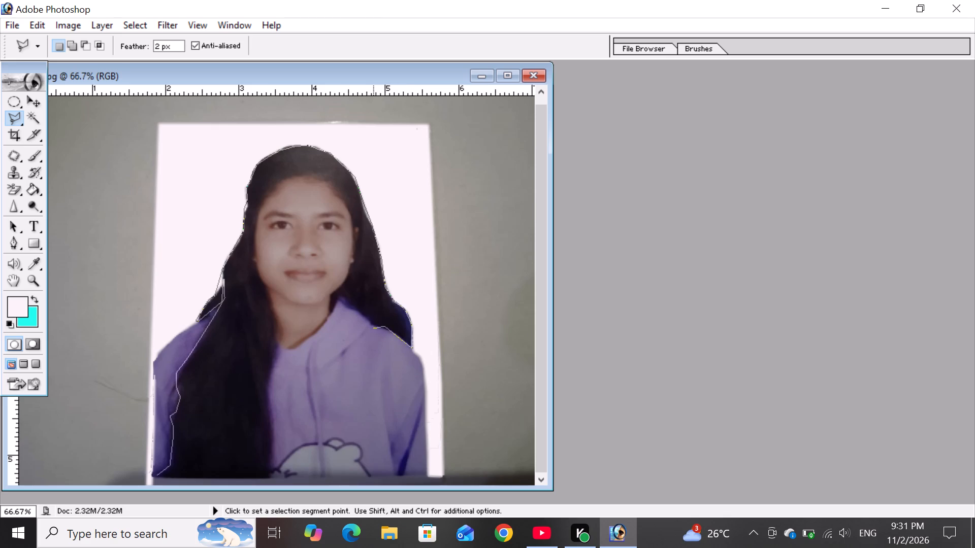
{"action": "left_click", "coordinate": [373, 323]}
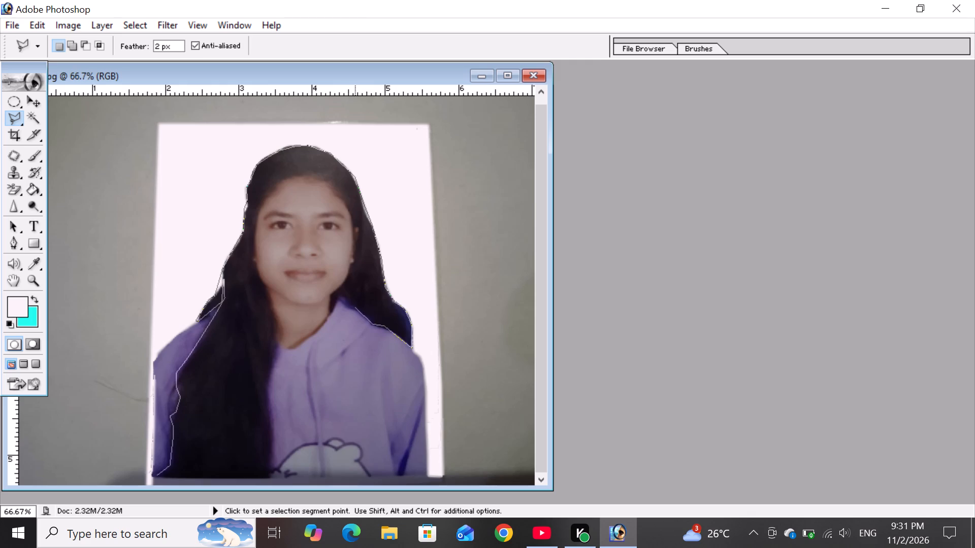
{"action": "left_click", "coordinate": [355, 307]}
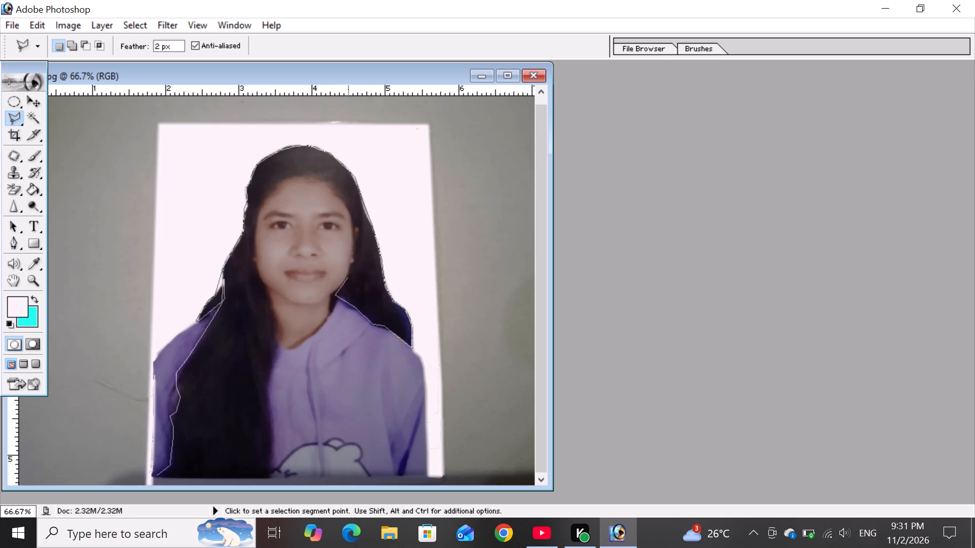
{"action": "left_click", "coordinate": [348, 277]}
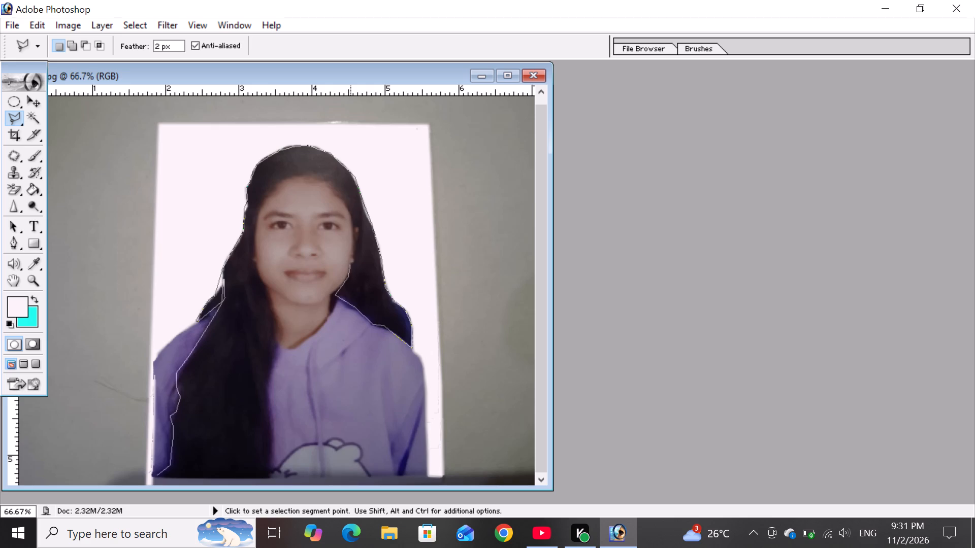
{"action": "left_click", "coordinate": [350, 264]}
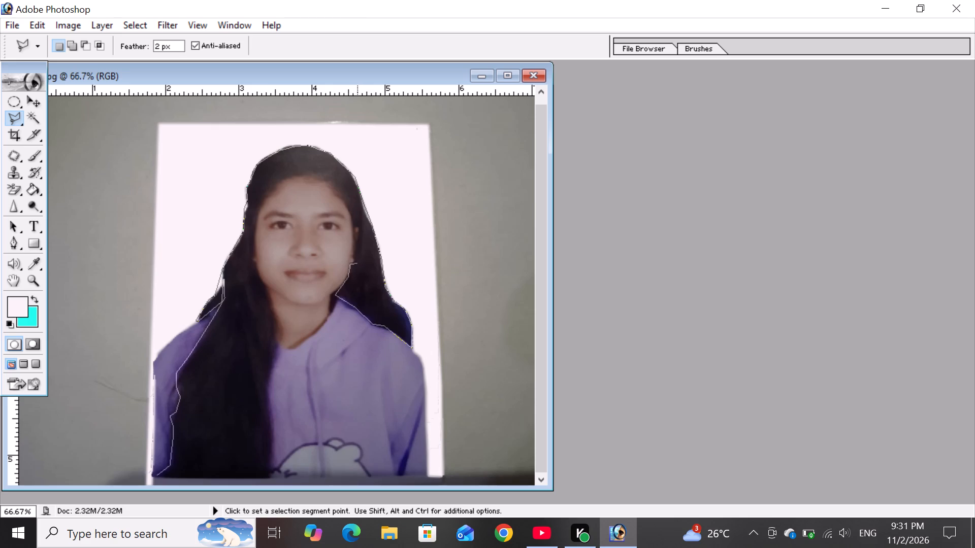
{"action": "left_click", "coordinate": [357, 262]}
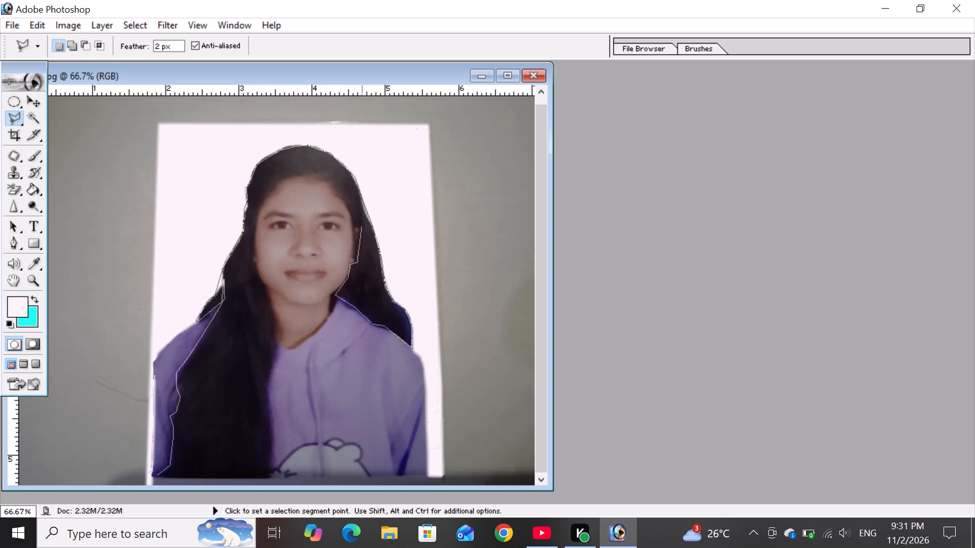
{"action": "left_click", "coordinate": [363, 230]}
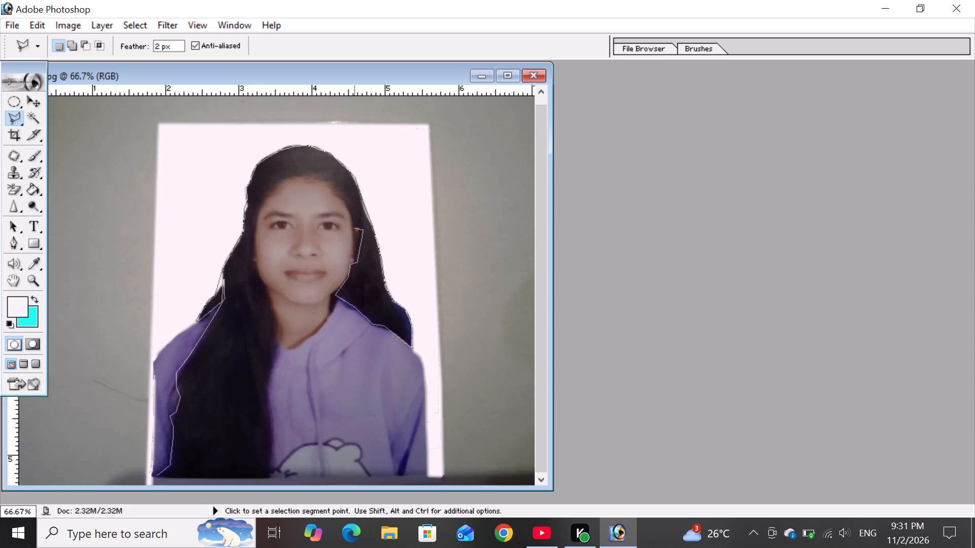
Continue the lasso outline from above the right ear along the forehead hairline to the left temple.
{"action": "left_click", "coordinate": [354, 227]}
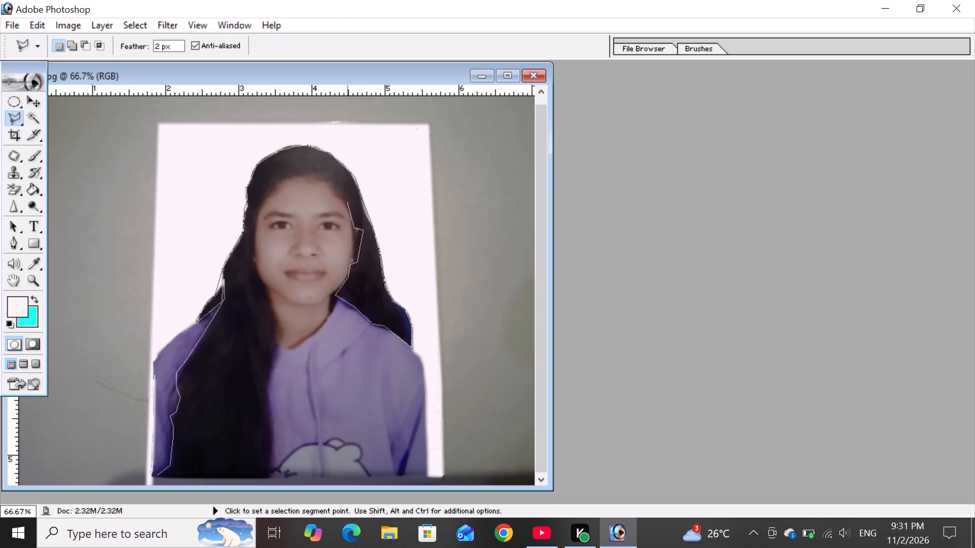
{"action": "left_click", "coordinate": [347, 202]}
{"action": "left_click", "coordinate": [335, 185]}
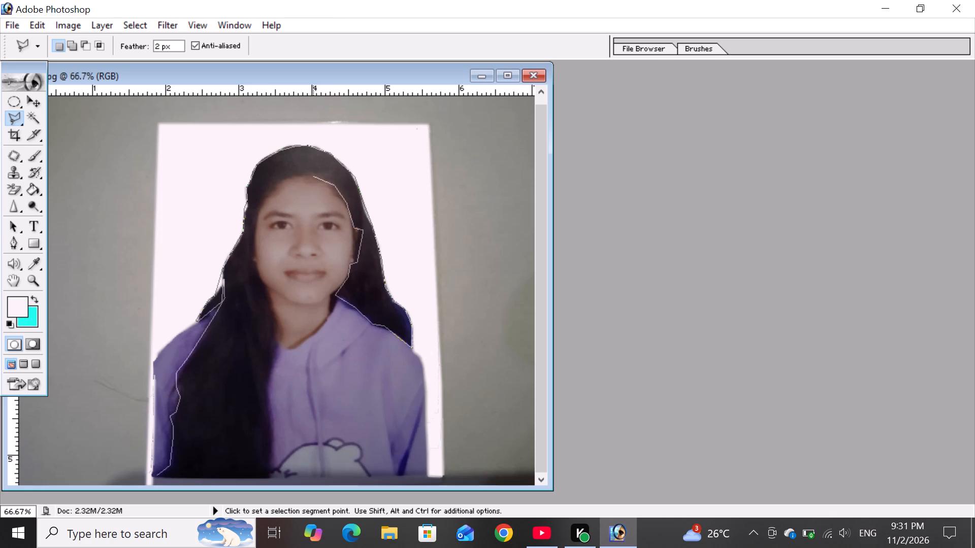
{"action": "left_click", "coordinate": [314, 176]}
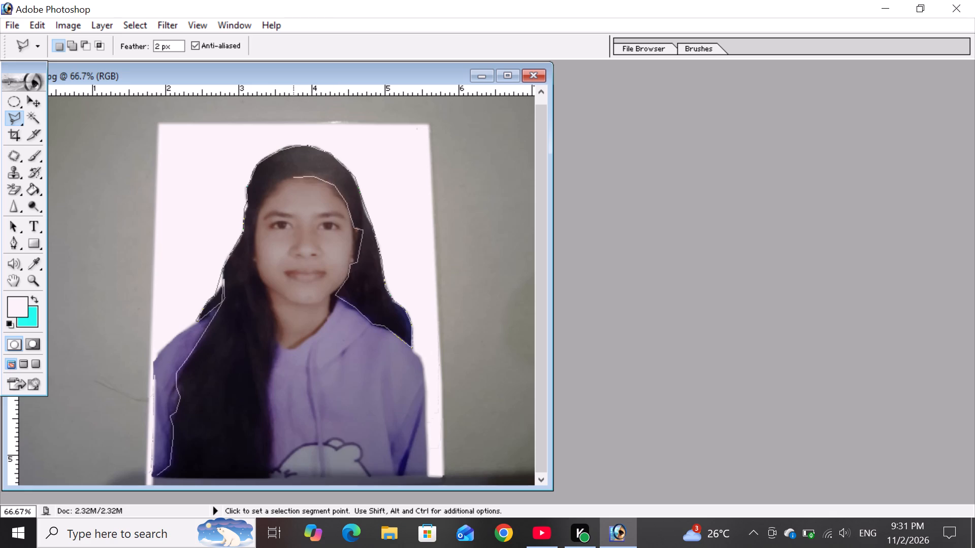
{"action": "left_click", "coordinate": [294, 177]}
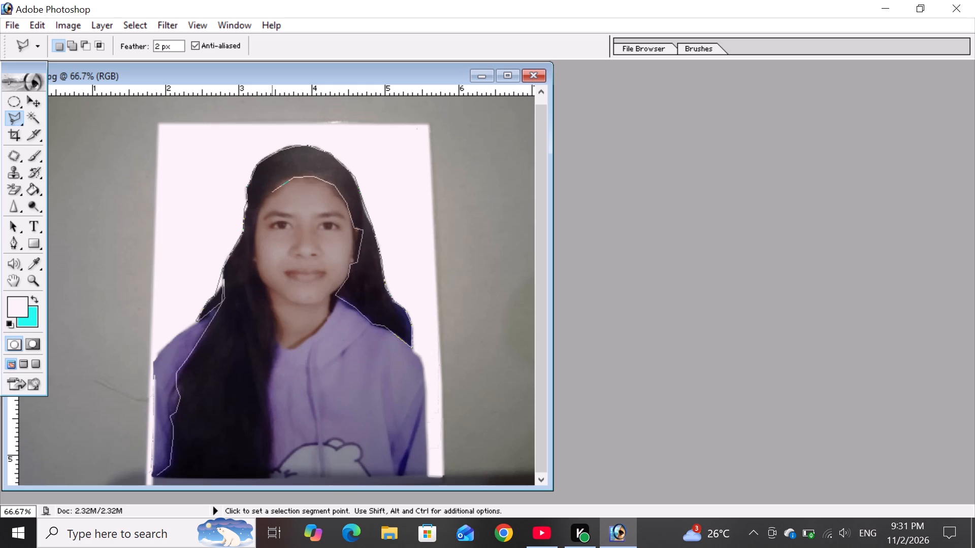
{"action": "left_click", "coordinate": [271, 192]}
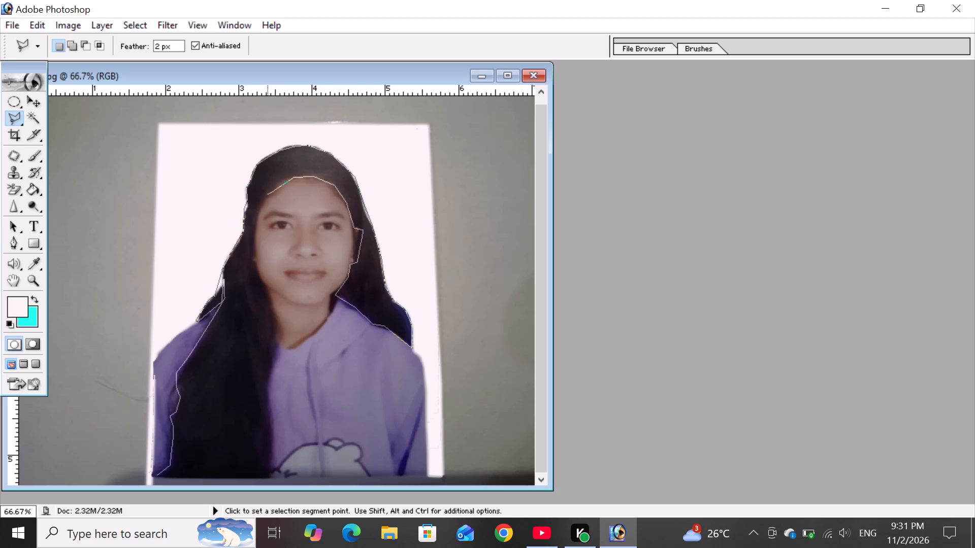
{"action": "left_click", "coordinate": [261, 200]}
Continue the lasso outline down the left side of the face, following the hair's inner edge past the jaw to the neck.
{"action": "left_click", "coordinate": [255, 231]}
{"action": "left_click", "coordinate": [252, 254]}
{"action": "left_click", "coordinate": [256, 271]}
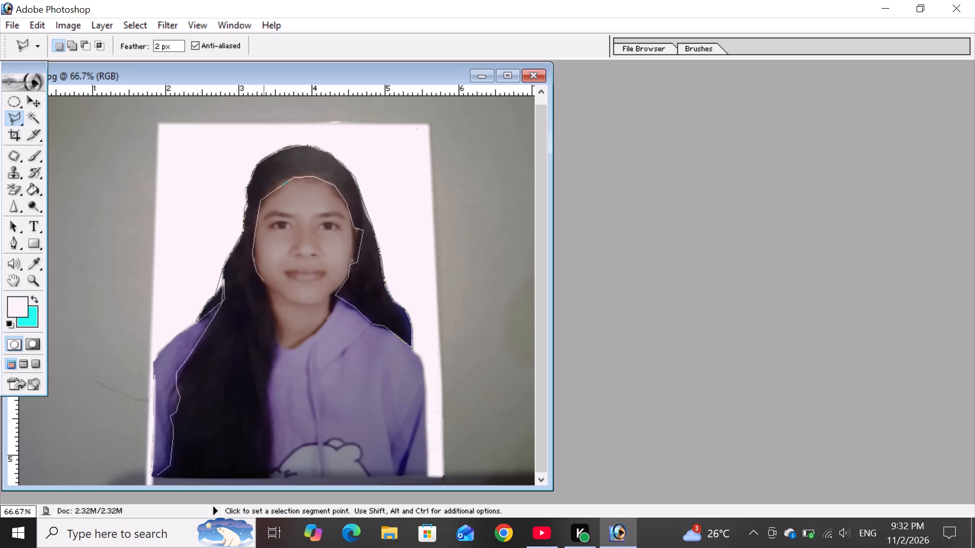
{"action": "left_click", "coordinate": [264, 290]}
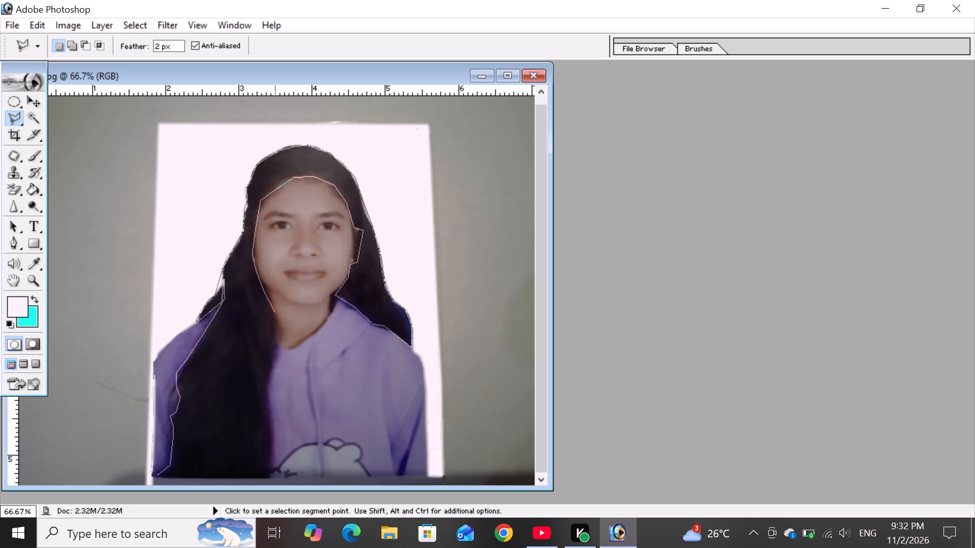
{"action": "left_click", "coordinate": [274, 312]}
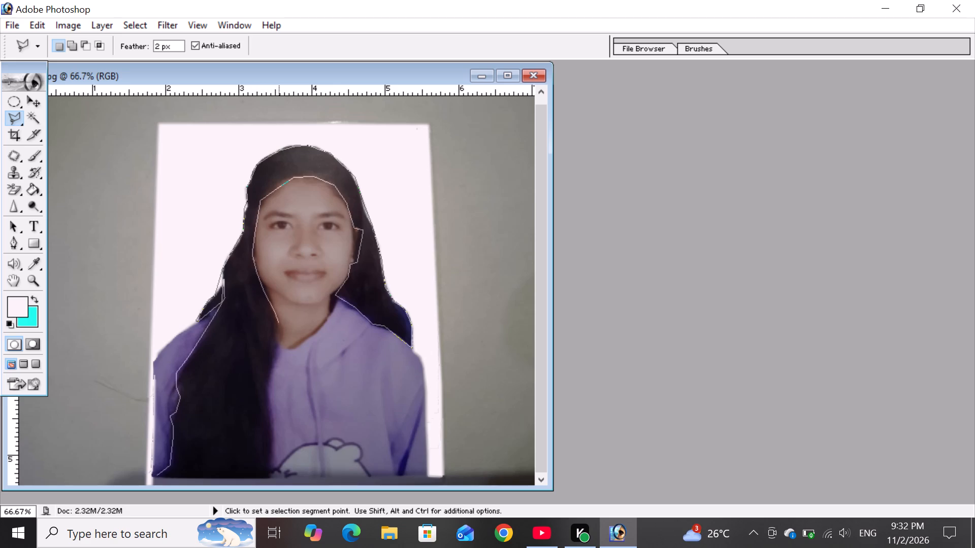
{"action": "left_click", "coordinate": [278, 334]}
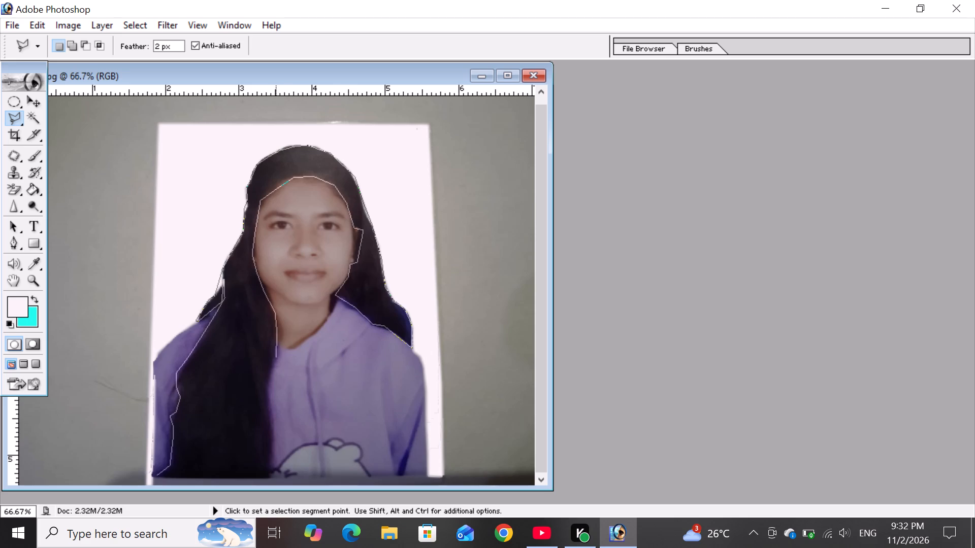
Follow the hair's inner edge down the hoodie to the photo's bottom, and close the lasso outline at its starting point at the left sleeve.
{"action": "left_click", "coordinate": [276, 357]}
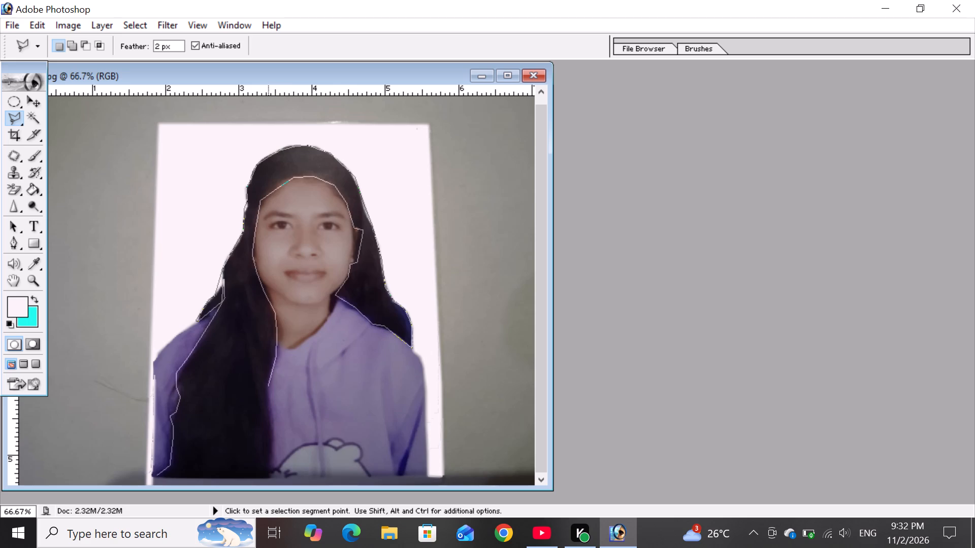
{"action": "left_click", "coordinate": [268, 386]}
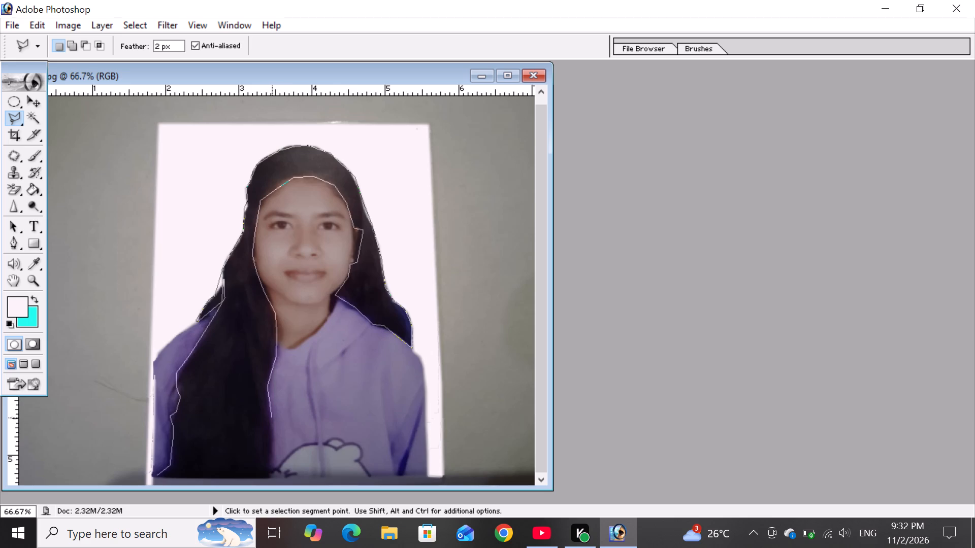
{"action": "left_click", "coordinate": [275, 423]}
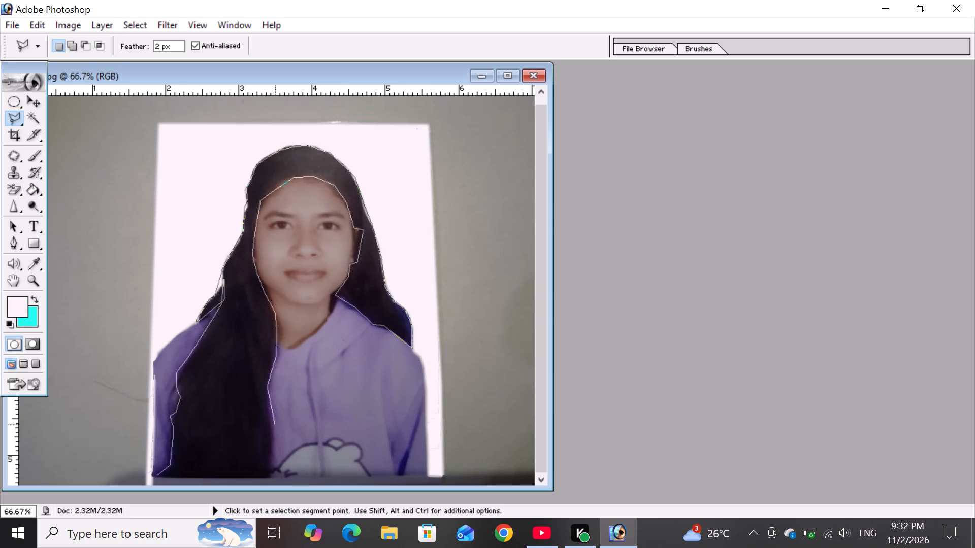
{"action": "left_click", "coordinate": [274, 450]}
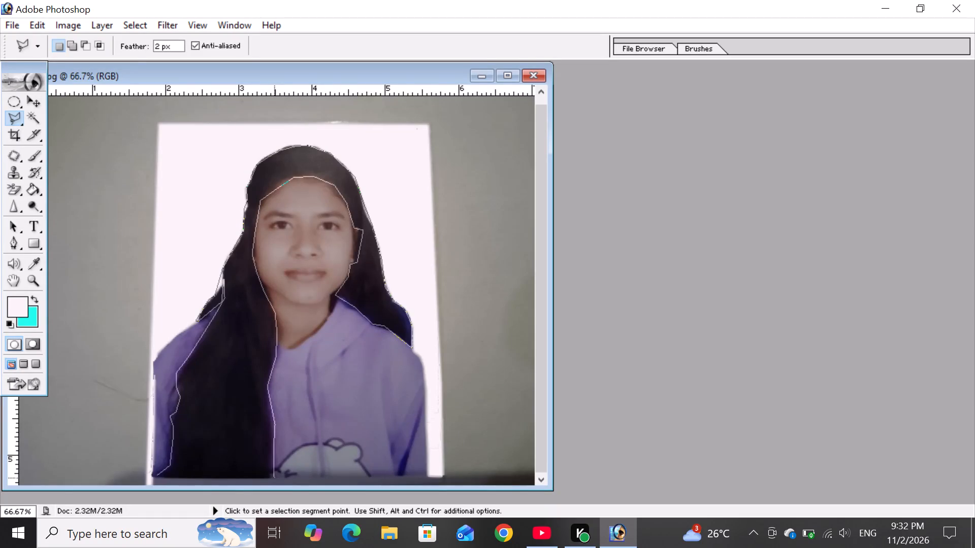
{"action": "left_click", "coordinate": [274, 477]}
{"action": "left_click", "coordinate": [155, 475]}
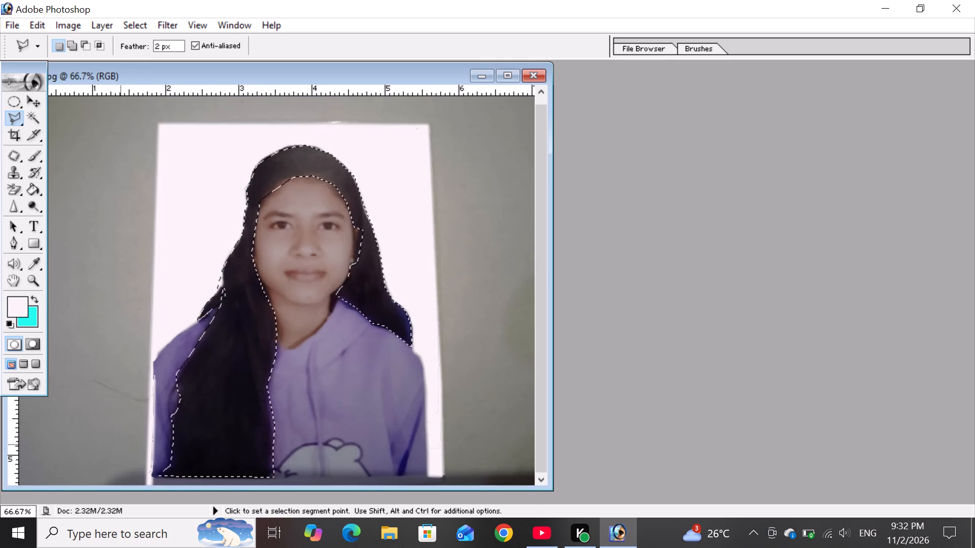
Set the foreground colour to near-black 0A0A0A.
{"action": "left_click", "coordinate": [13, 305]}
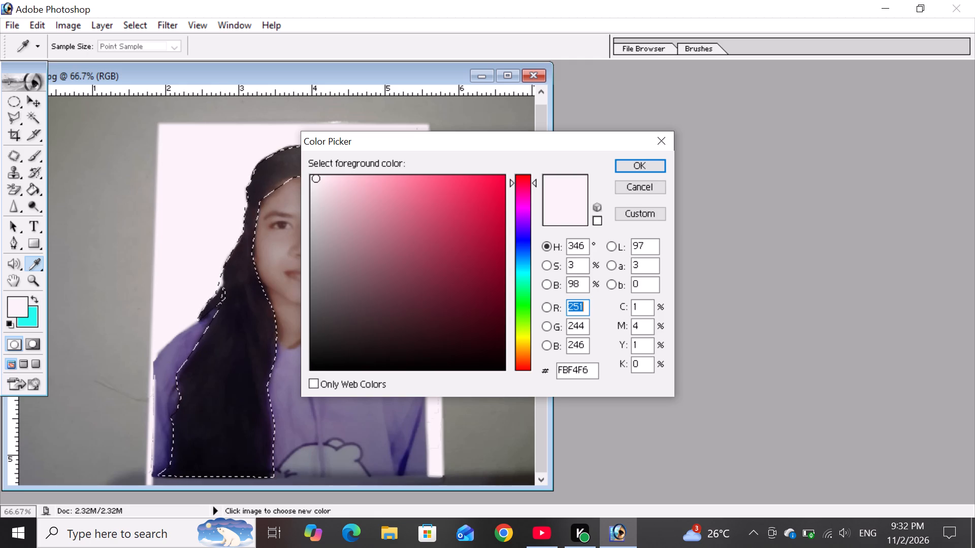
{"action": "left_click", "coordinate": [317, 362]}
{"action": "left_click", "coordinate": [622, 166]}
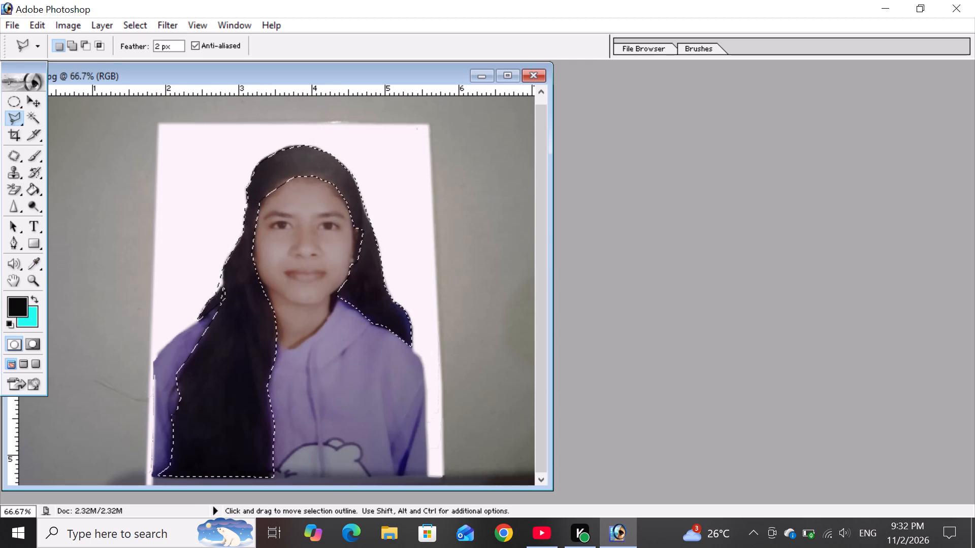
Ready the Paint Bucket and set the foreground colour to 100D16, sampled from the long hair over the hoodie.
{"action": "left_click", "coordinate": [32, 193]}
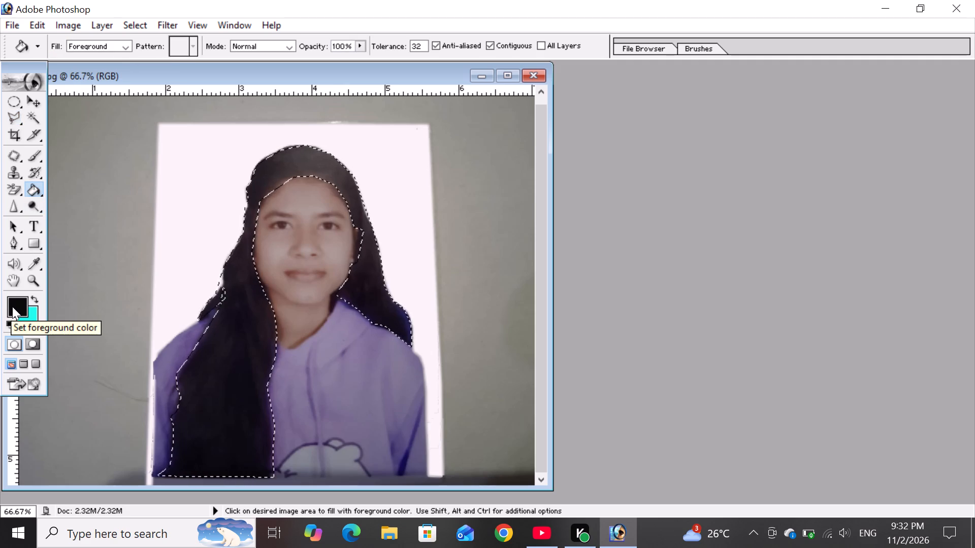
{"action": "left_click", "coordinate": [12, 306]}
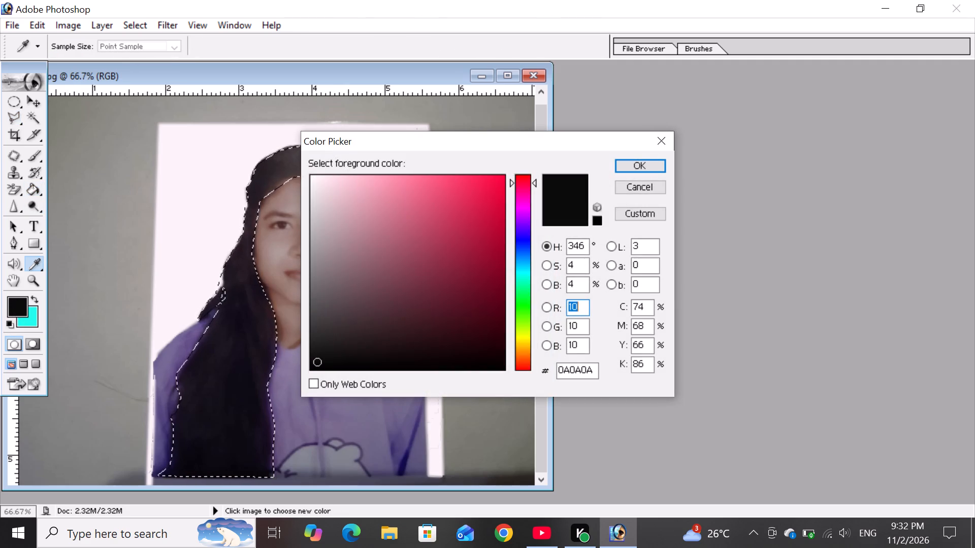
{"action": "left_click", "coordinate": [527, 261]}
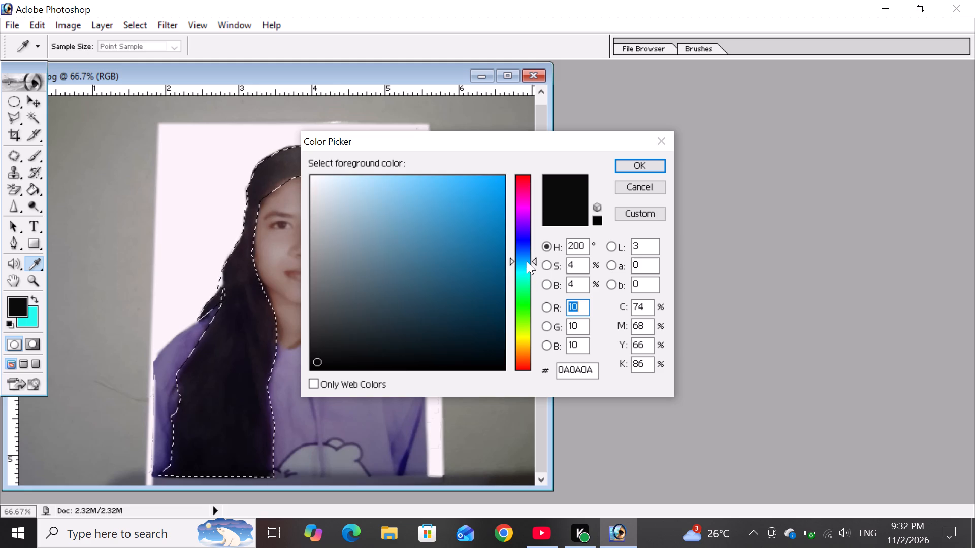
{"action": "left_click", "coordinate": [525, 219]}
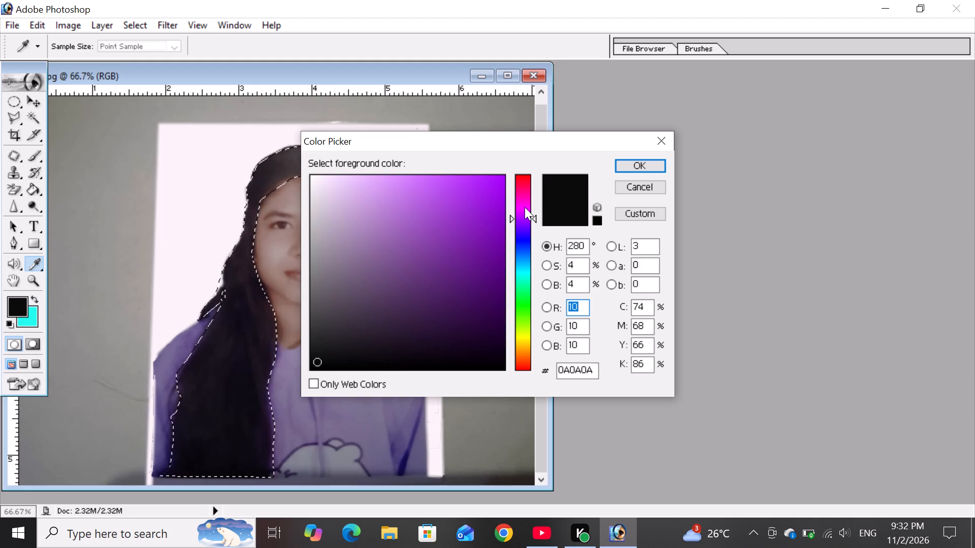
{"action": "left_click", "coordinate": [525, 207]}
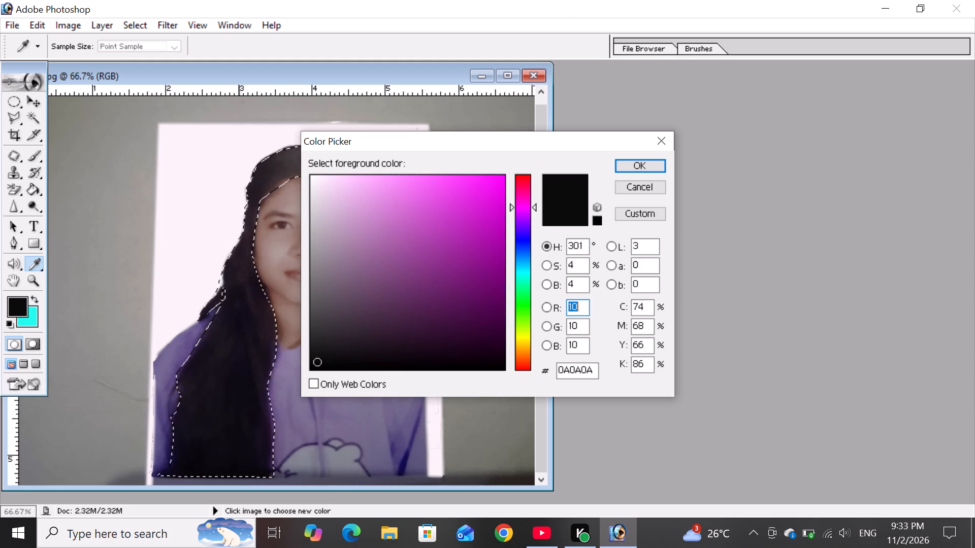
{"action": "left_click", "coordinate": [239, 375]}
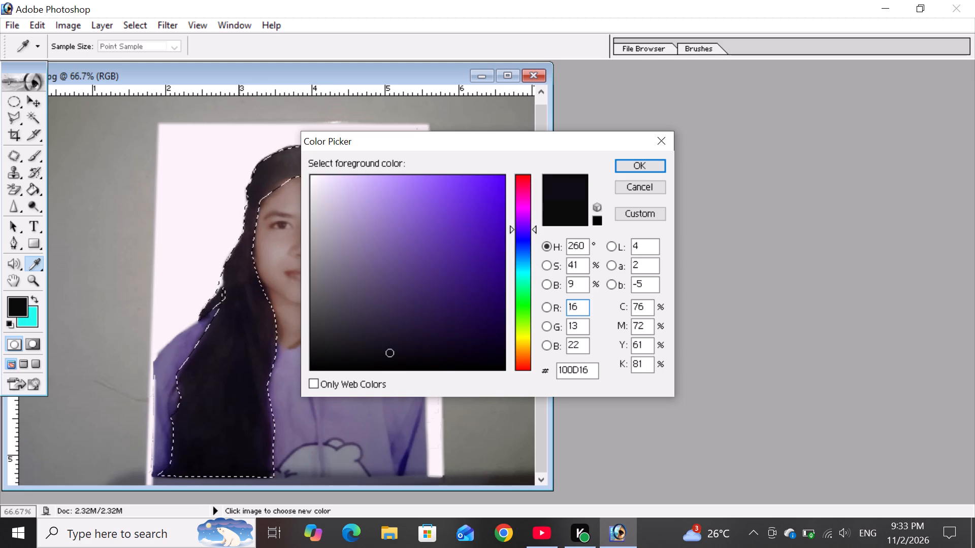
{"action": "left_click", "coordinate": [633, 161]}
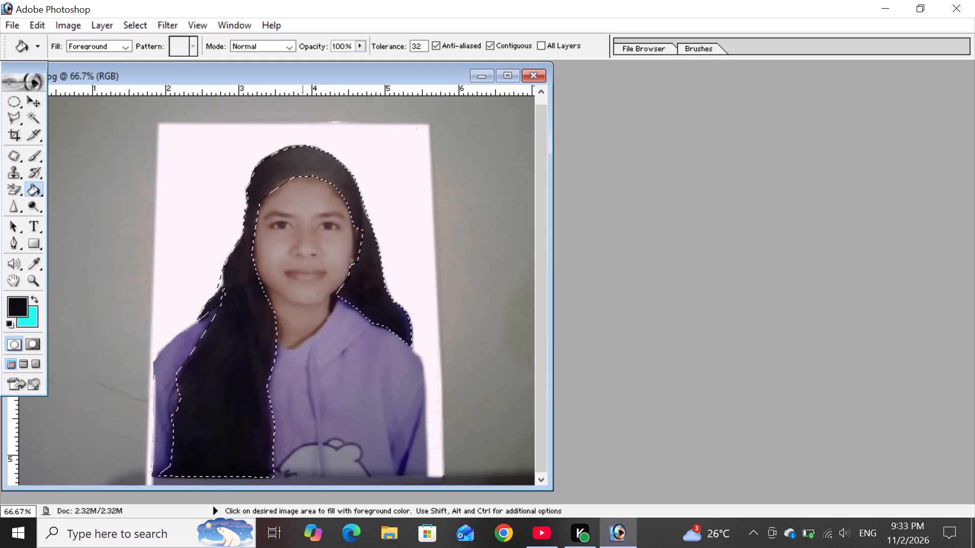
Fill the whole hair selection with the dark foreground colour, from the crown down to the long lock over the hoodie.
{"action": "left_click", "coordinate": [303, 173]}
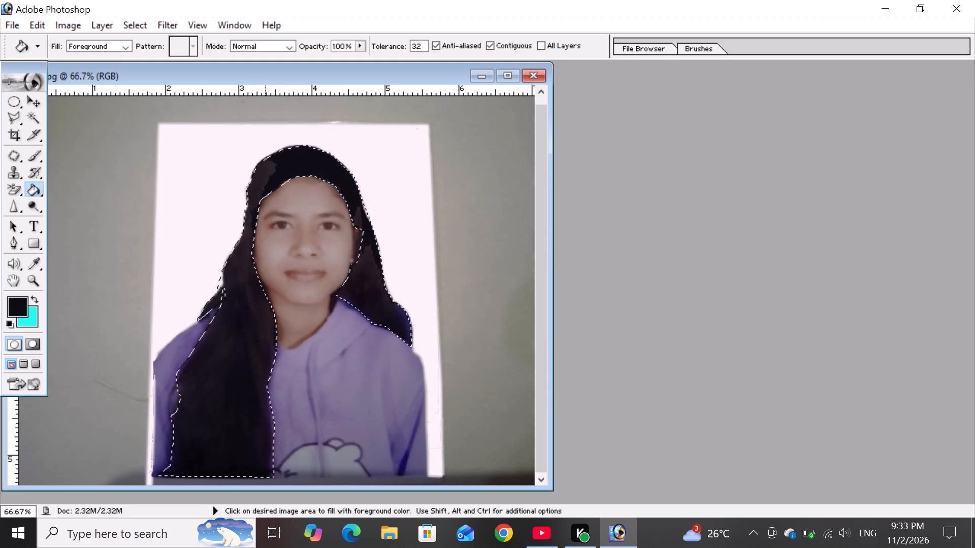
{"action": "left_click", "coordinate": [266, 172]}
{"action": "triple_click", "coordinate": [247, 361]}
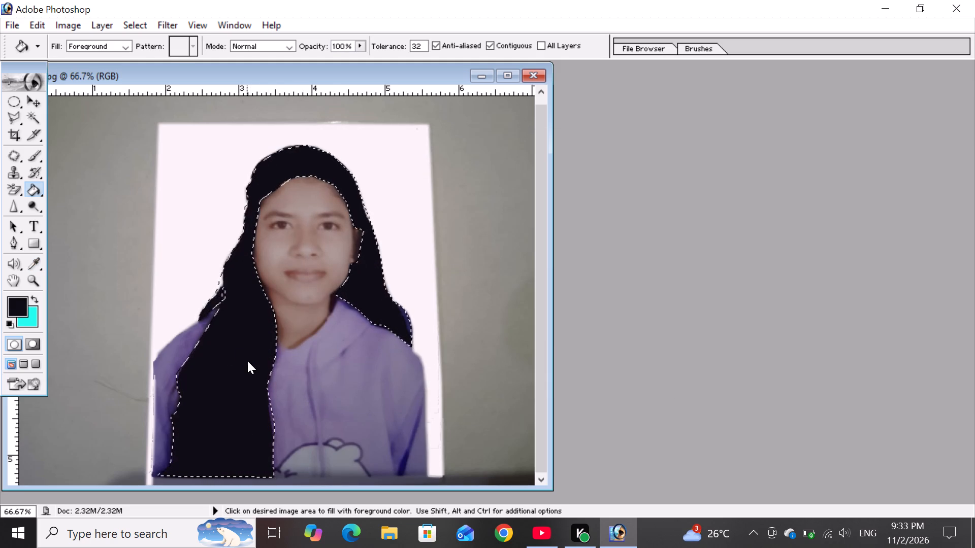
{"action": "left_click", "coordinate": [247, 361]}
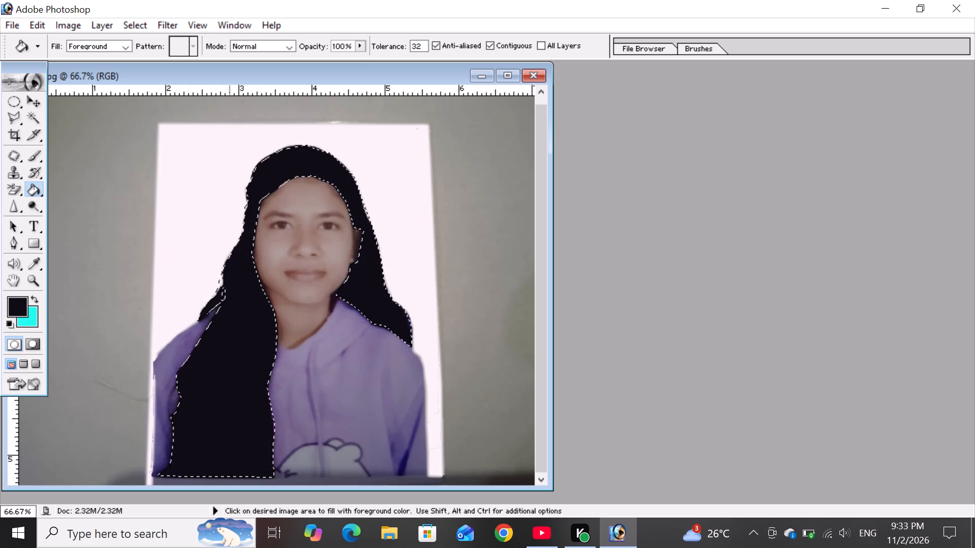
{"action": "left_click", "coordinate": [215, 298]}
{"action": "left_click", "coordinate": [250, 212]}
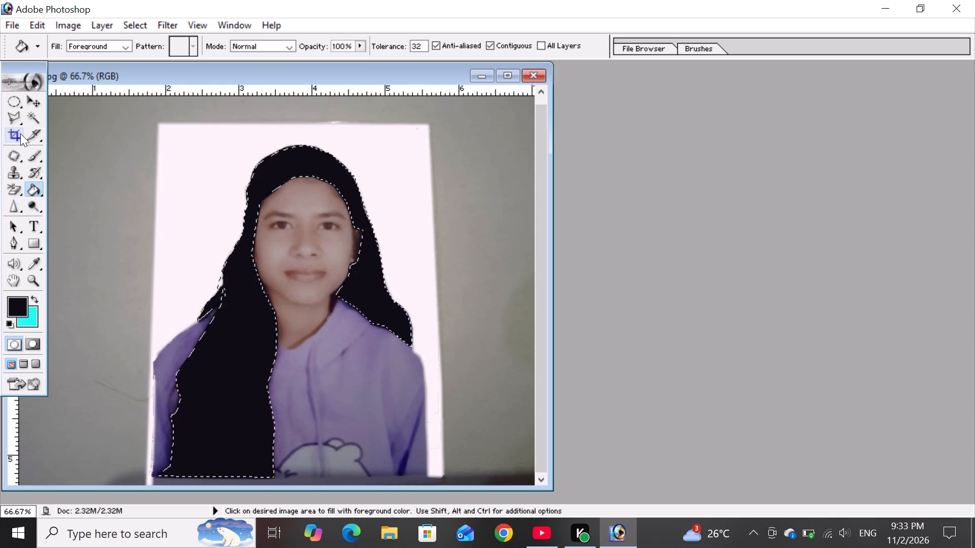
Start a Polygonal Lasso outline at the hoodie's bottom right corner, up the right sleeve and over the shoulder to the hood's tip beside the neck.
{"action": "left_click", "coordinate": [14, 116]}
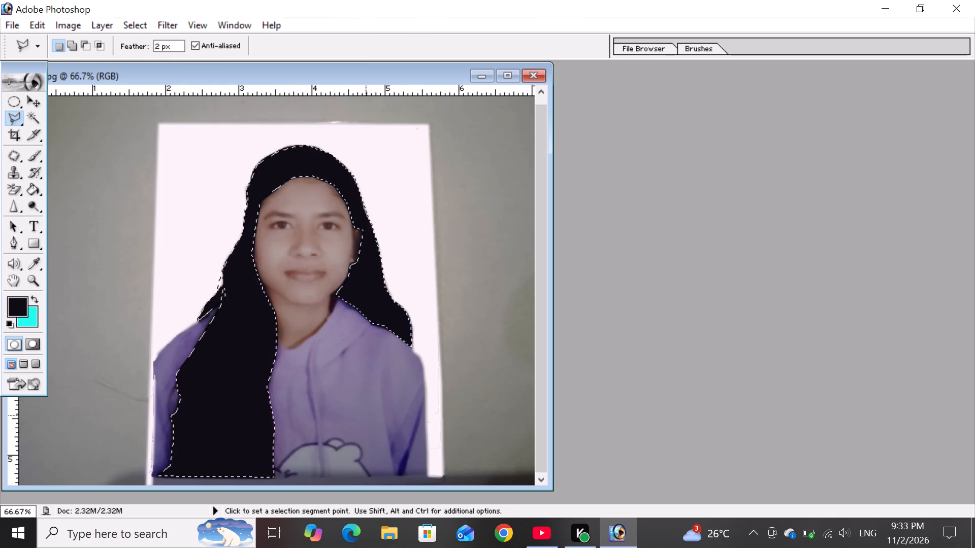
{"action": "left_click", "coordinate": [428, 476]}
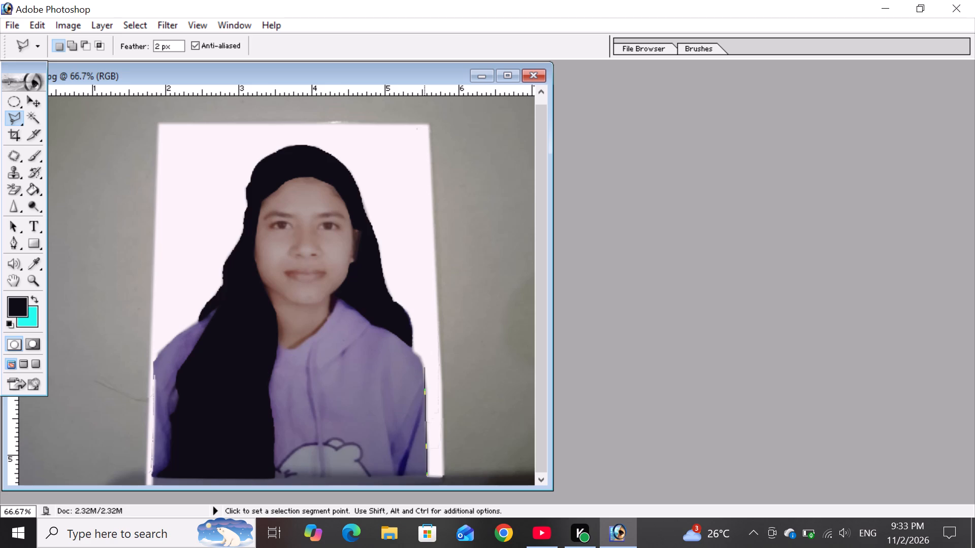
{"action": "left_click", "coordinate": [409, 346]}
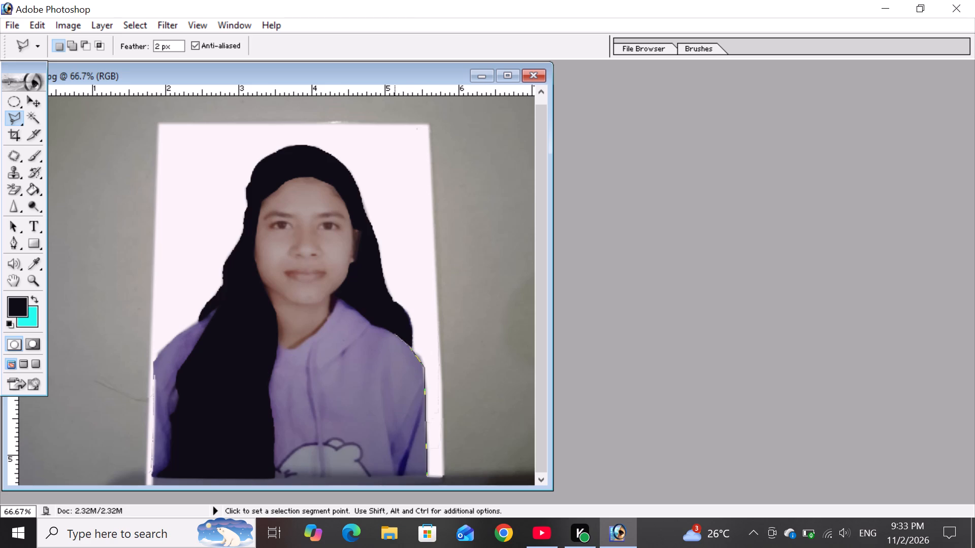
{"action": "left_click", "coordinate": [395, 333]}
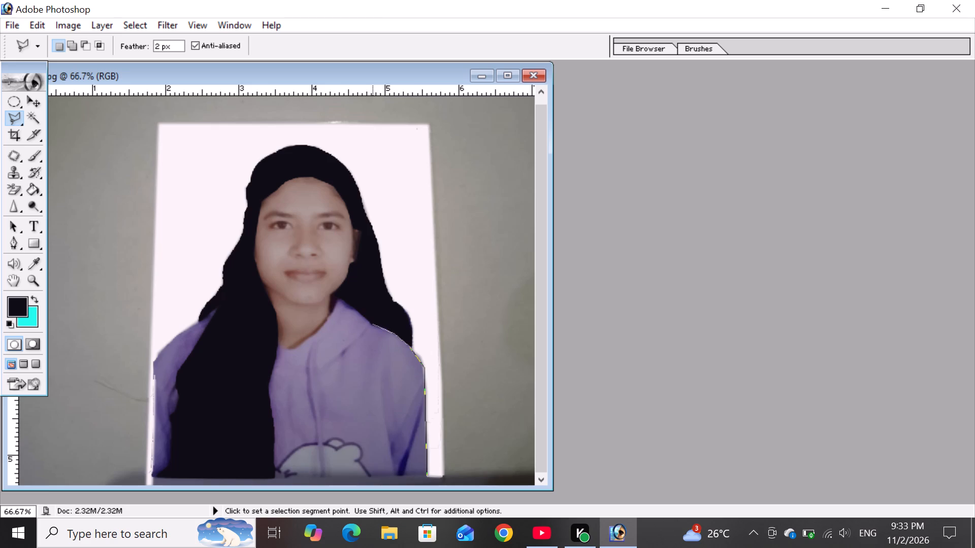
{"action": "left_click", "coordinate": [373, 324]}
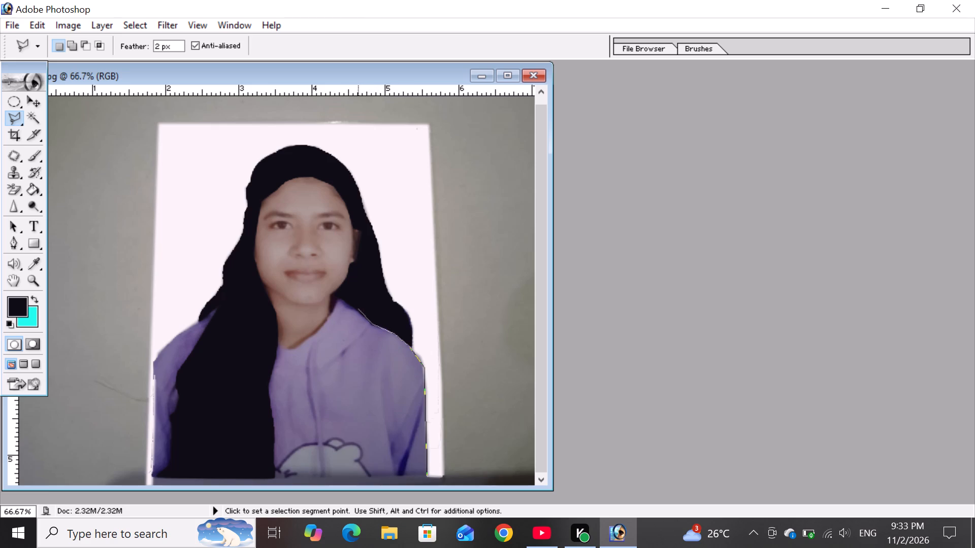
{"action": "left_click", "coordinate": [356, 309]}
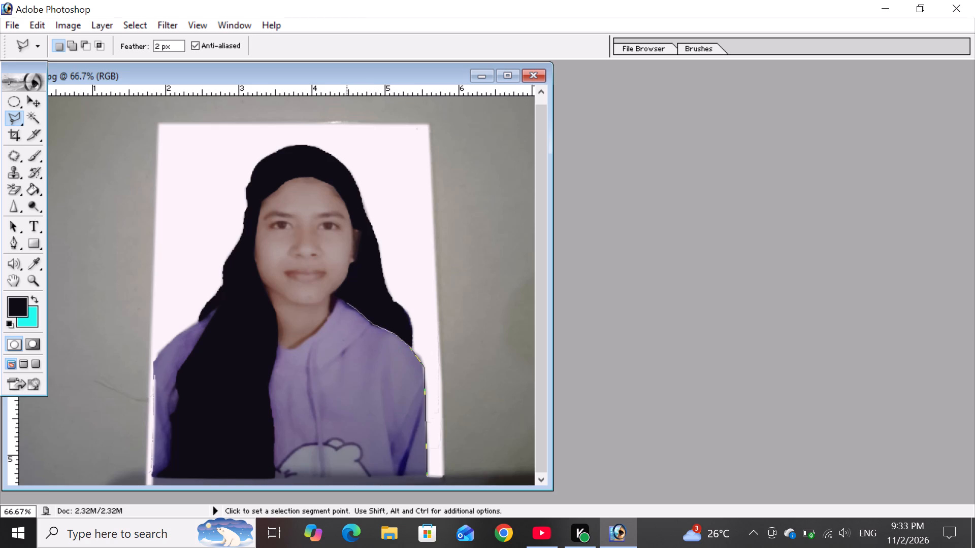
{"action": "left_click", "coordinate": [341, 300]}
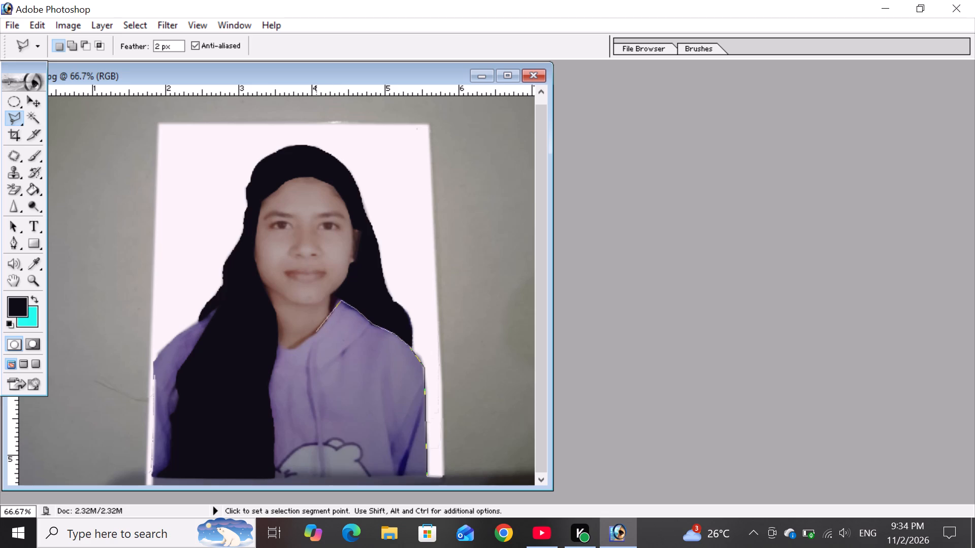
Continue the lasso outline down the hoodie's neckline to the hair, and along the hair's inner edge to the photo's bottom.
{"action": "left_click", "coordinate": [316, 334]}
{"action": "left_click", "coordinate": [294, 350]}
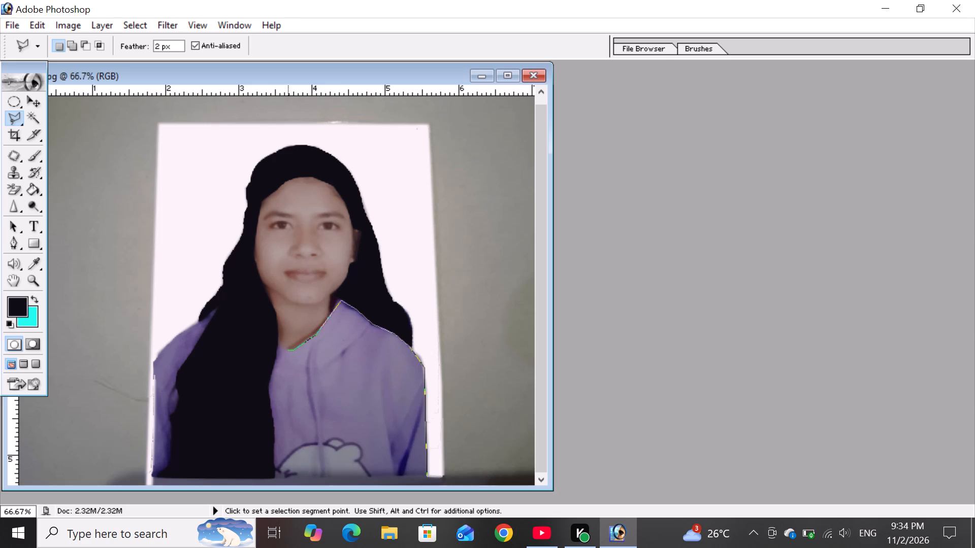
{"action": "left_click", "coordinate": [280, 344]}
{"action": "left_click", "coordinate": [268, 388]}
{"action": "left_click", "coordinate": [276, 428]}
{"action": "left_click", "coordinate": [276, 481]}
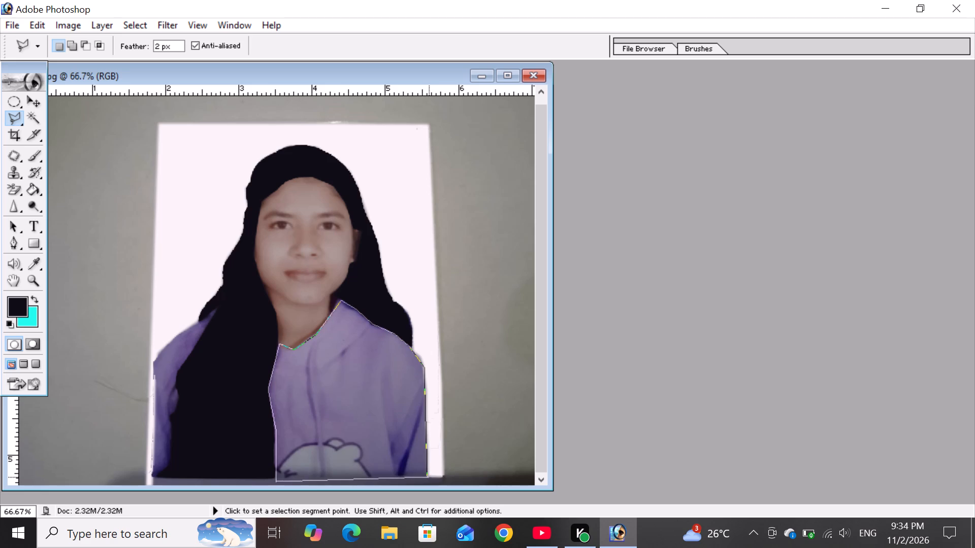
Continue the lasso outline from the hair's bottom edge up along the top of the white bear print on the hoodie.
{"action": "left_click", "coordinate": [275, 468]}
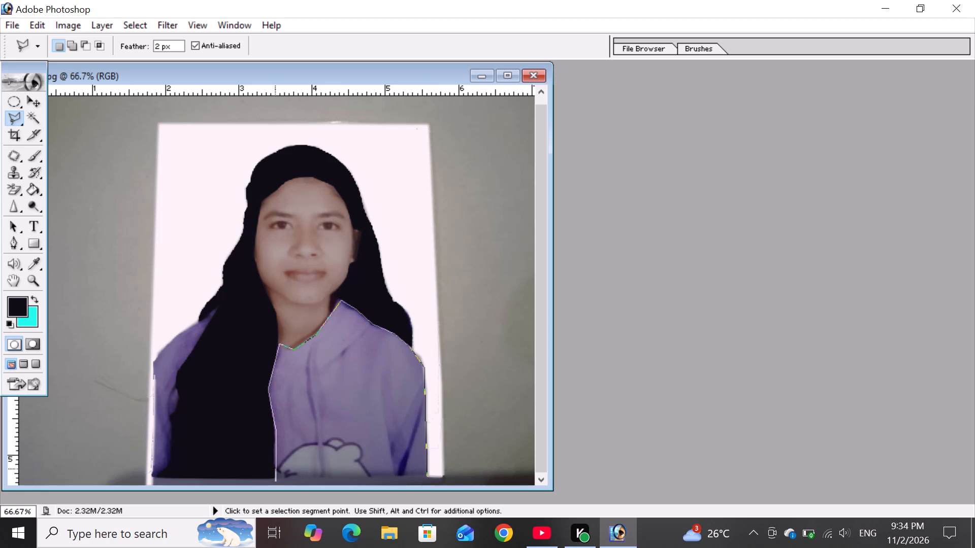
{"action": "left_click", "coordinate": [282, 472]}
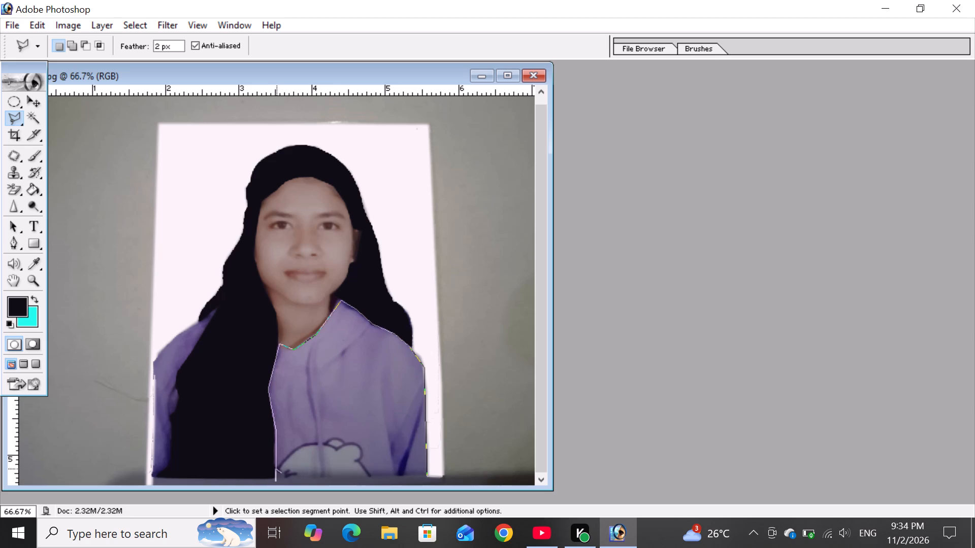
{"action": "left_click", "coordinate": [278, 468]}
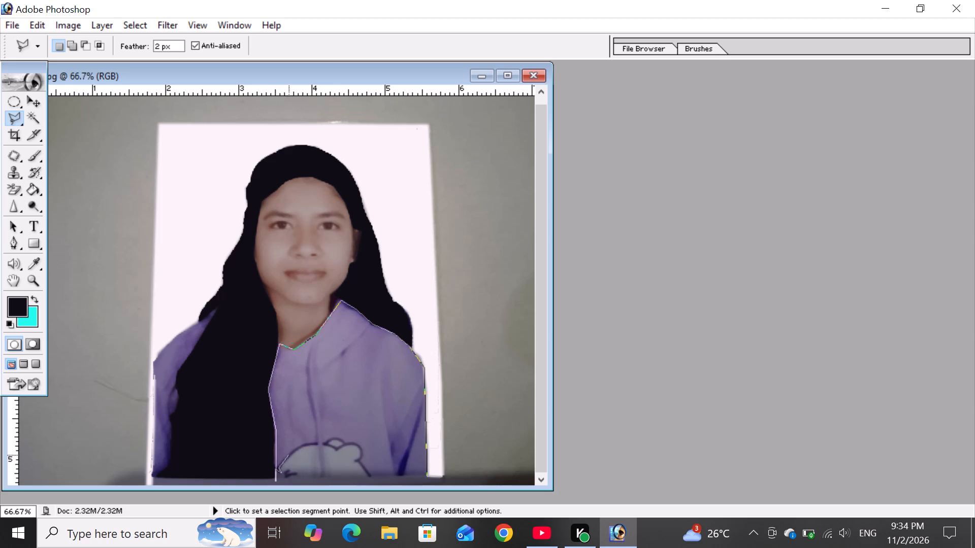
{"action": "left_click", "coordinate": [290, 455]}
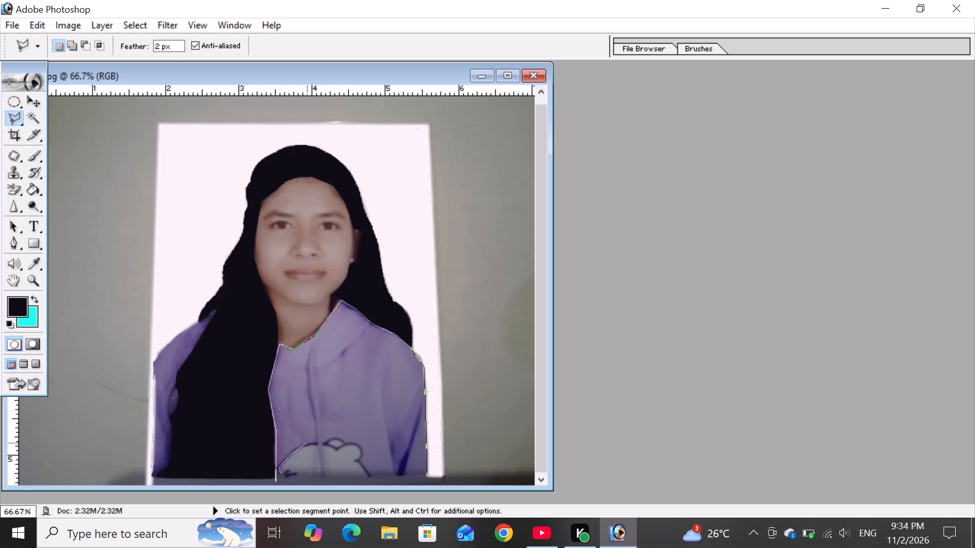
{"action": "left_click", "coordinate": [303, 444]}
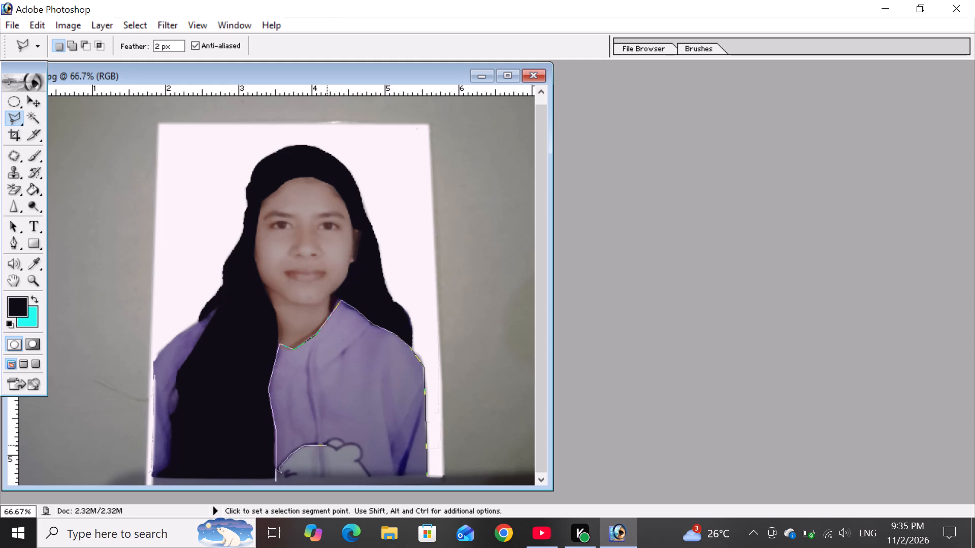
{"action": "left_click", "coordinate": [327, 444]}
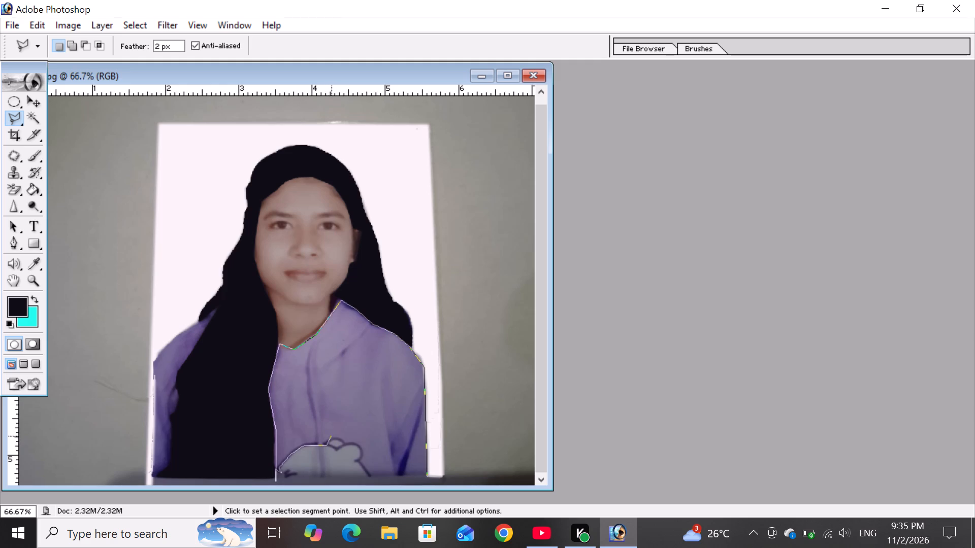
{"action": "left_click", "coordinate": [323, 444]}
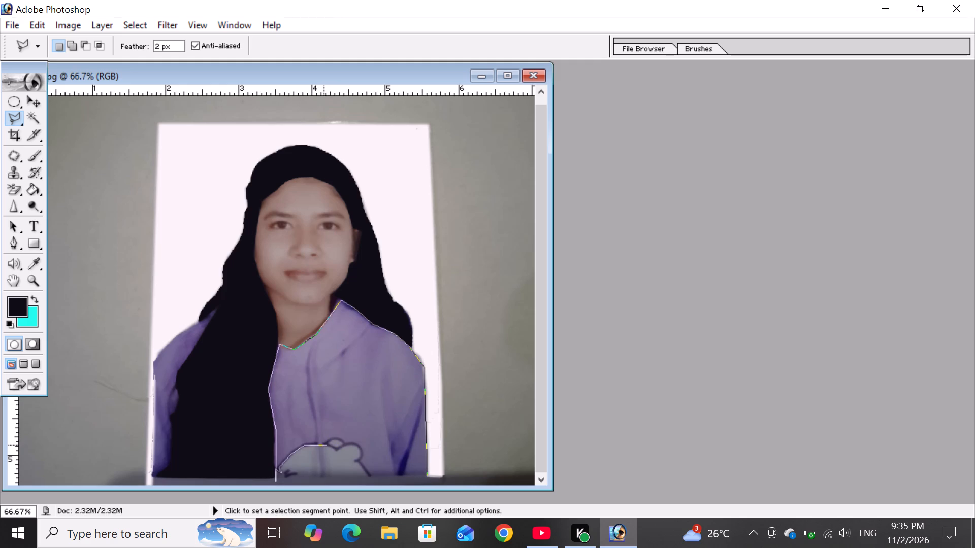
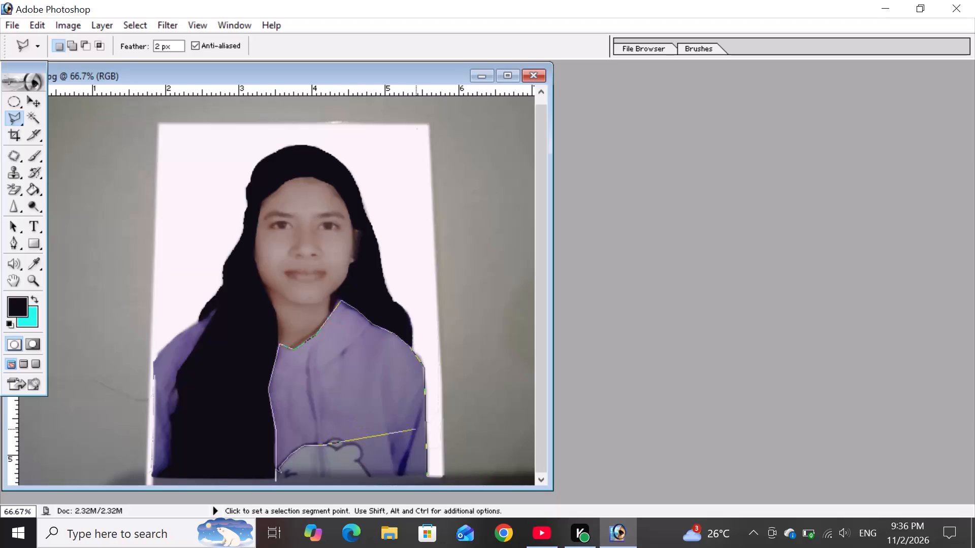
Continue the lasso outline around the bear's ear and down its side to the photo's bottom, closing it at the hoodie's bottom right corner.
{"action": "left_click", "coordinate": [329, 439]}
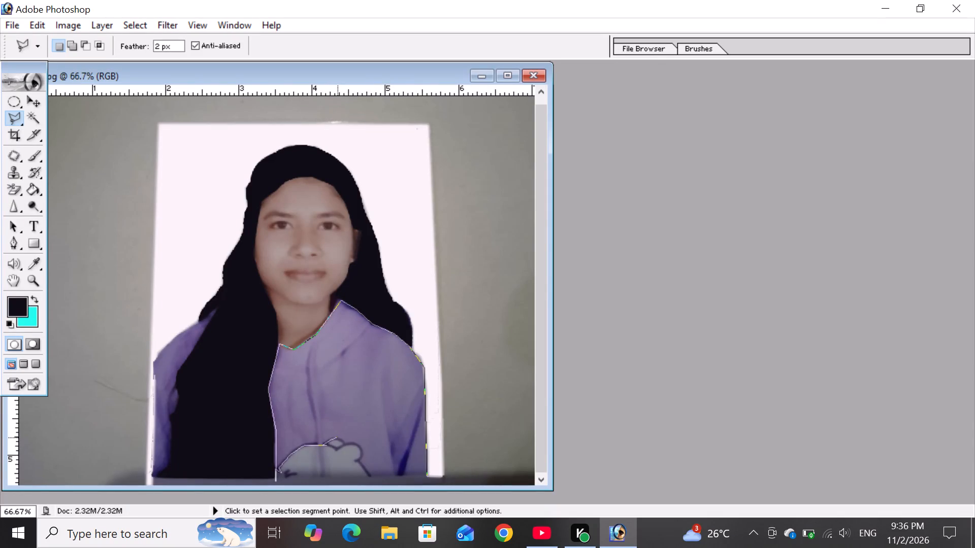
{"action": "left_click", "coordinate": [335, 437]}
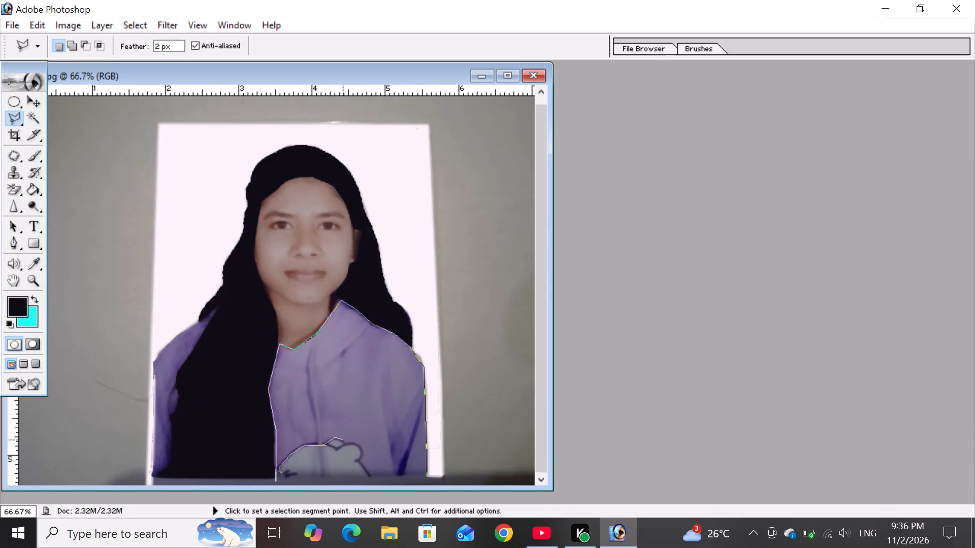
{"action": "left_click", "coordinate": [344, 443]}
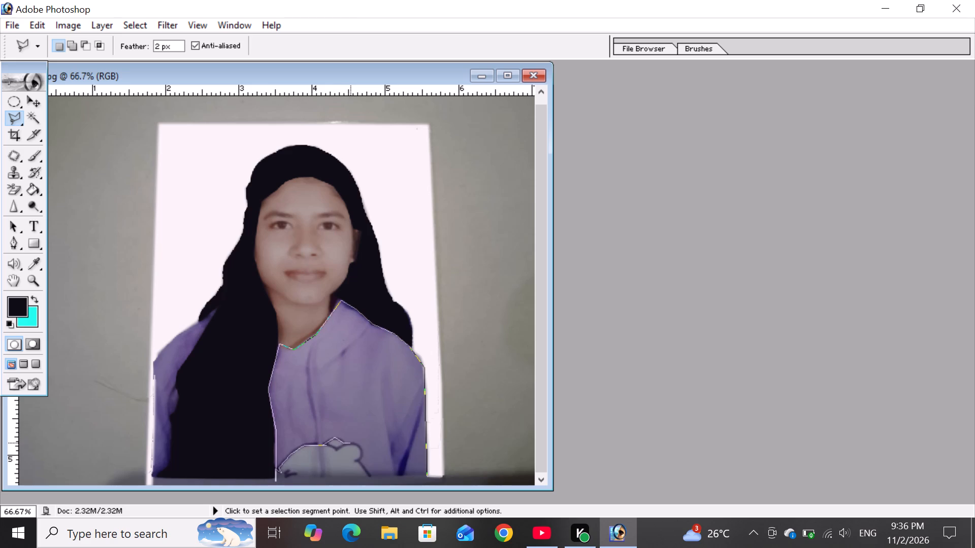
{"action": "left_click", "coordinate": [353, 442]}
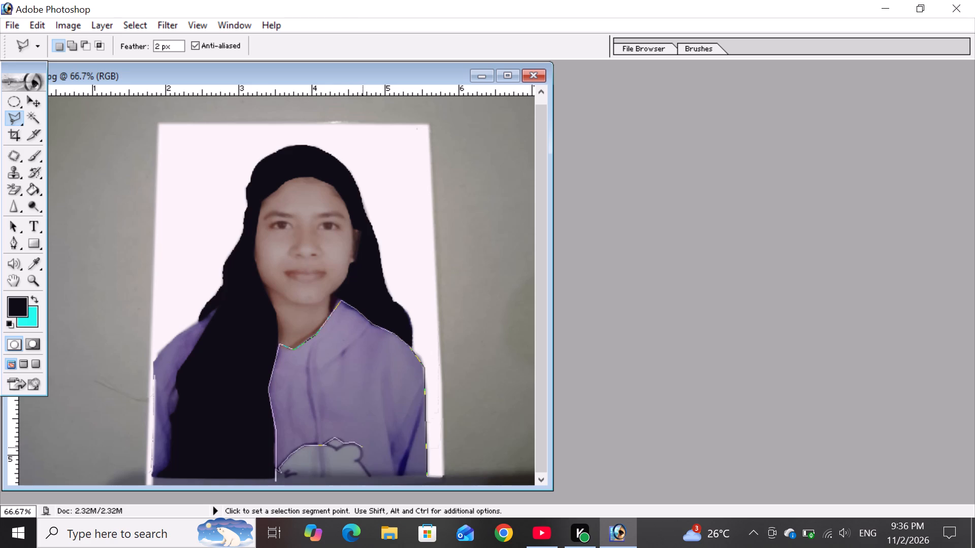
{"action": "left_click", "coordinate": [363, 448]}
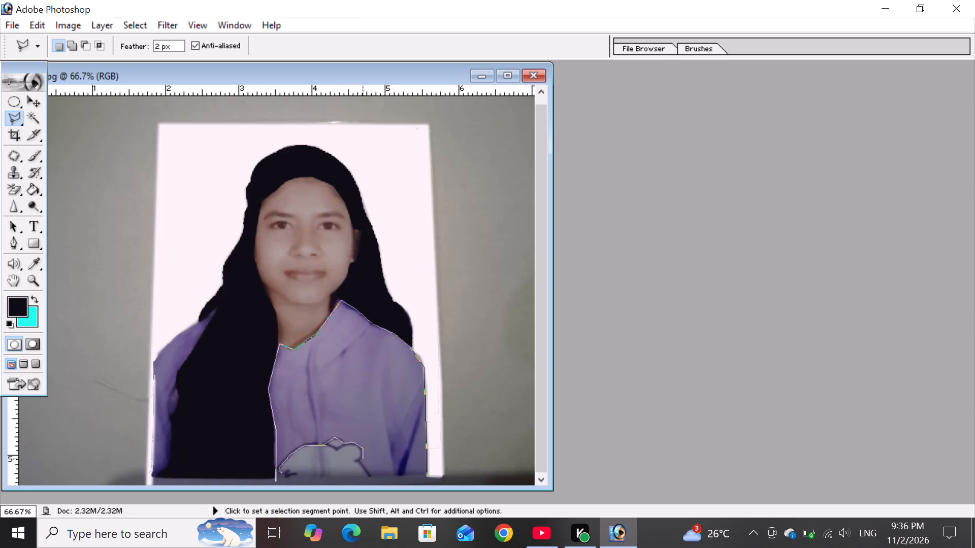
{"action": "left_click", "coordinate": [361, 459]}
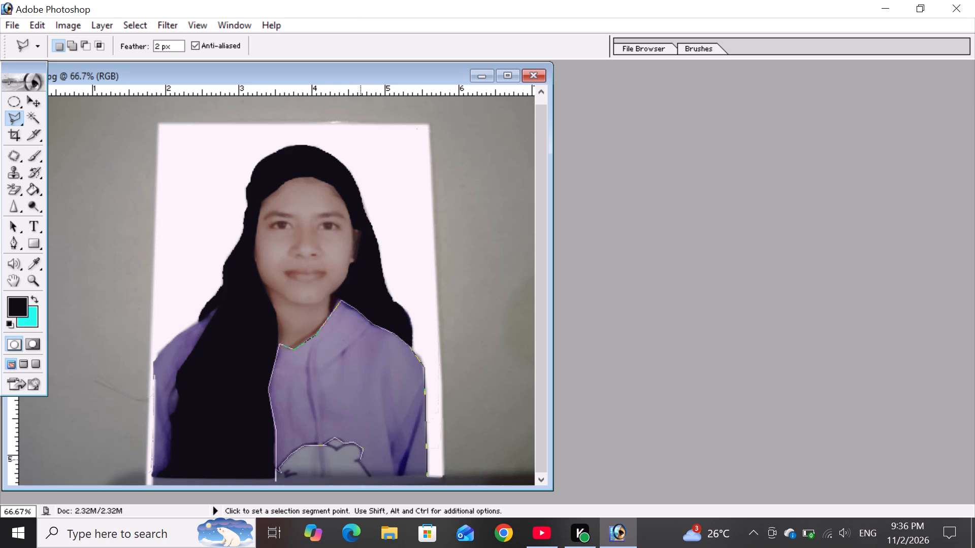
{"action": "left_click", "coordinate": [355, 460]}
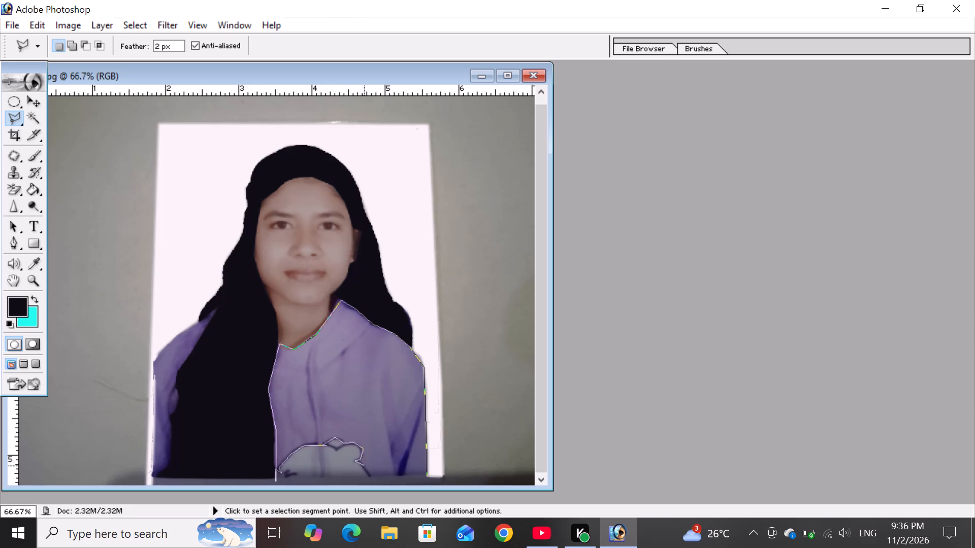
{"action": "left_click", "coordinate": [364, 465]}
{"action": "left_click", "coordinate": [368, 474]}
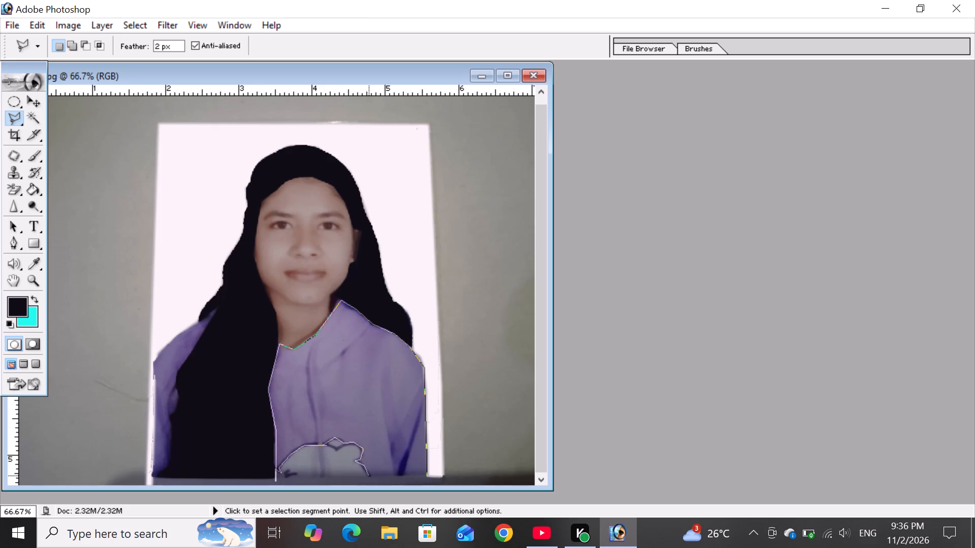
{"action": "left_click", "coordinate": [370, 476]}
{"action": "left_click", "coordinate": [428, 477]}
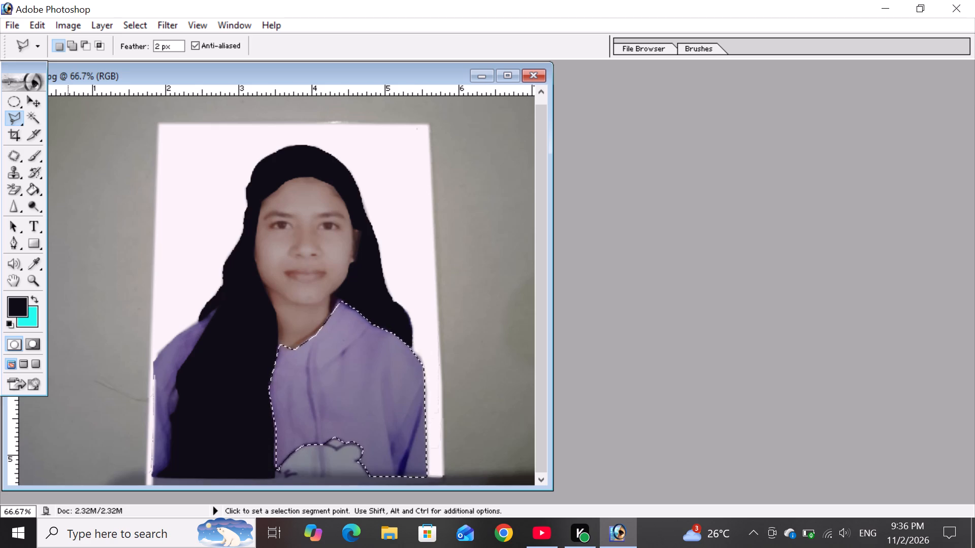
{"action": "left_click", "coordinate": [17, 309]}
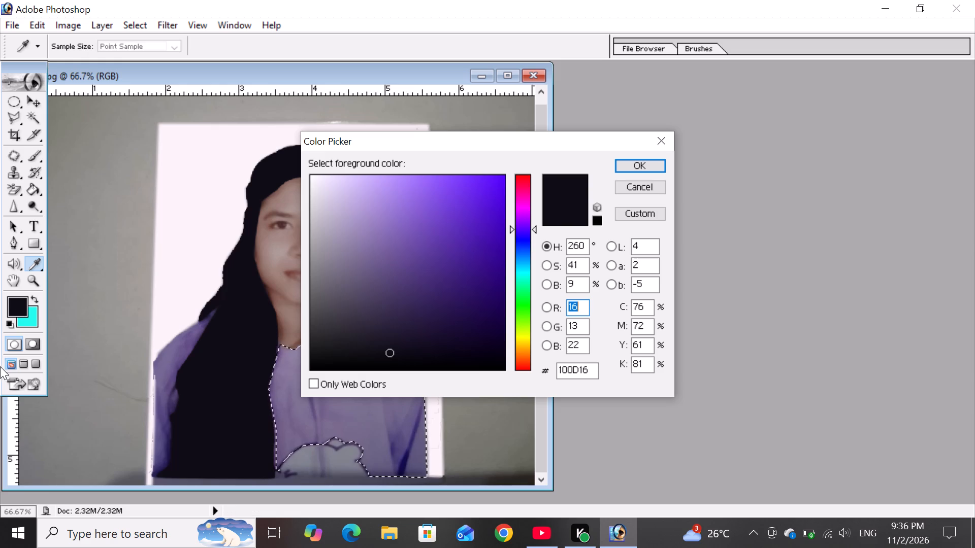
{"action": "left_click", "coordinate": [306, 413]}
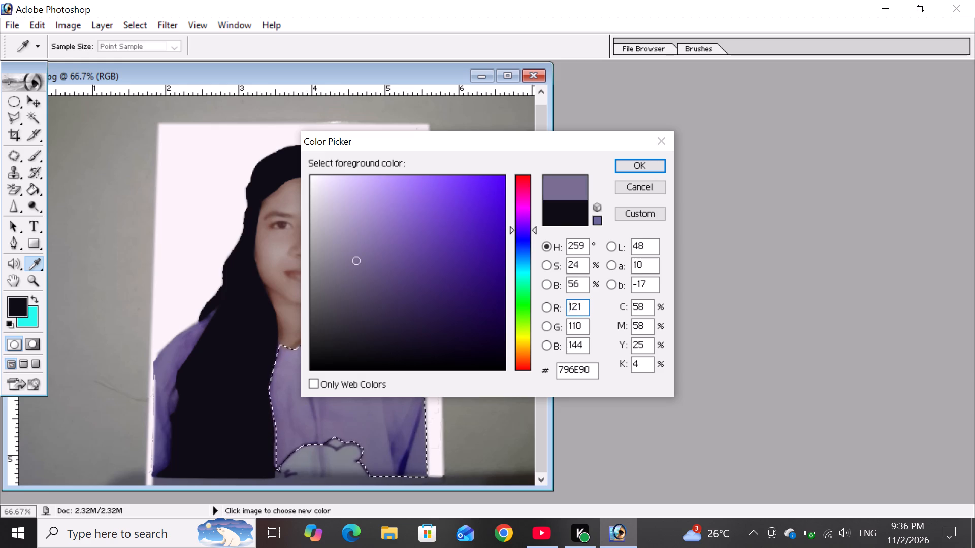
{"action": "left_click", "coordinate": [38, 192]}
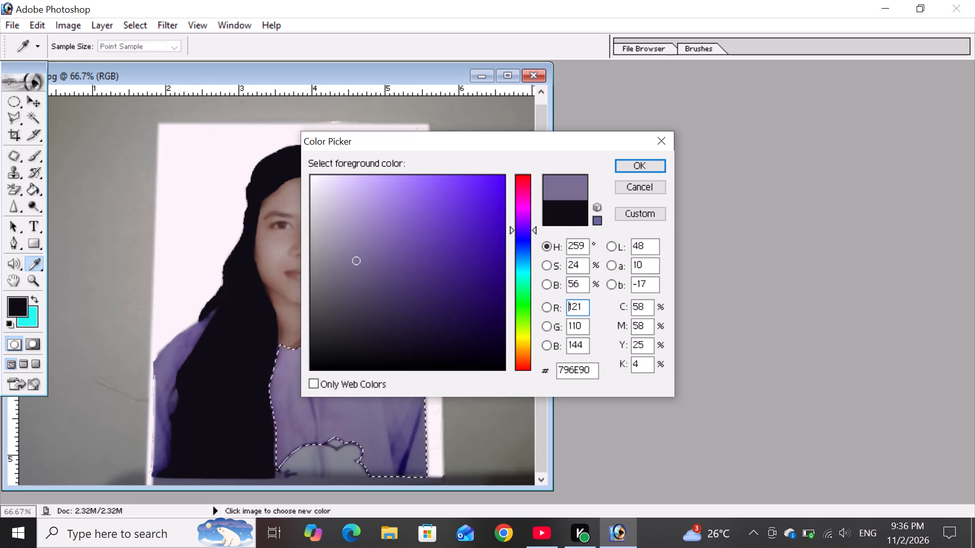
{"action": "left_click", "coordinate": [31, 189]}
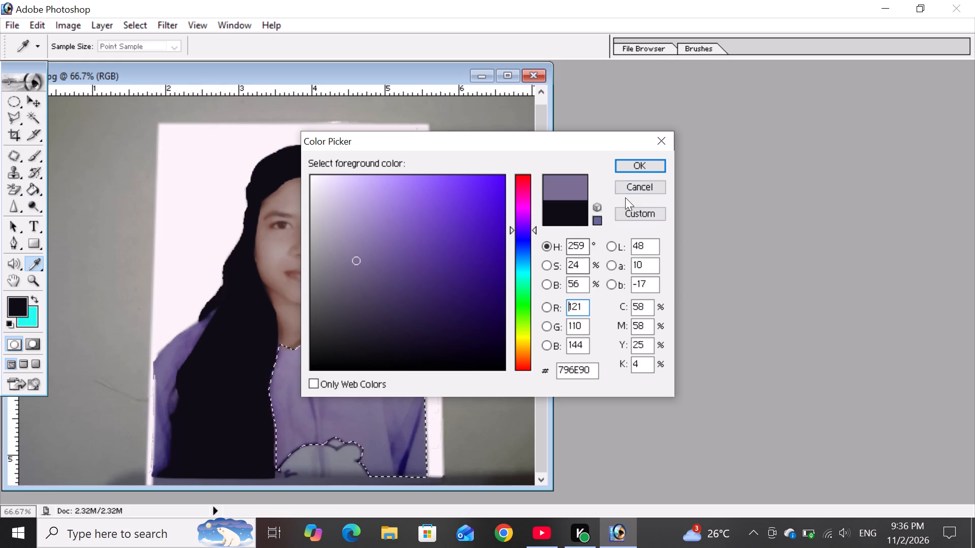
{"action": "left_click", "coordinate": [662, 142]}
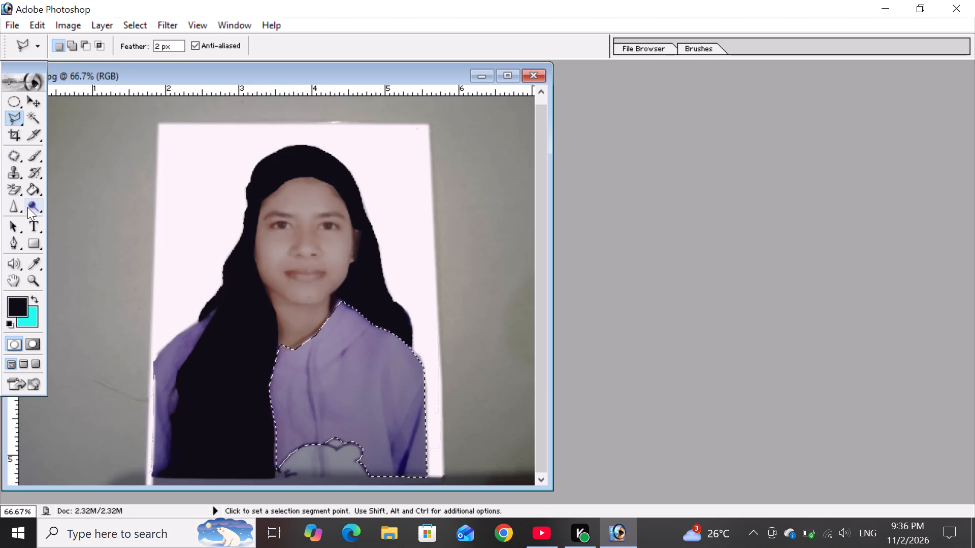
Set the foreground colour for the Paint Bucket to purple 8D7FA0, sampled from the hoodie just below the neckline.
{"action": "left_click", "coordinate": [37, 188]}
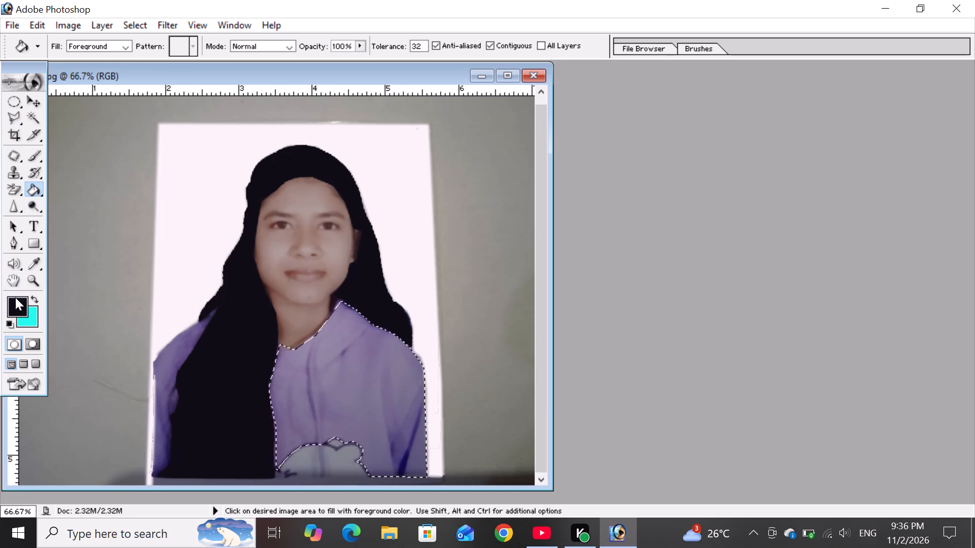
{"action": "left_click", "coordinate": [17, 302]}
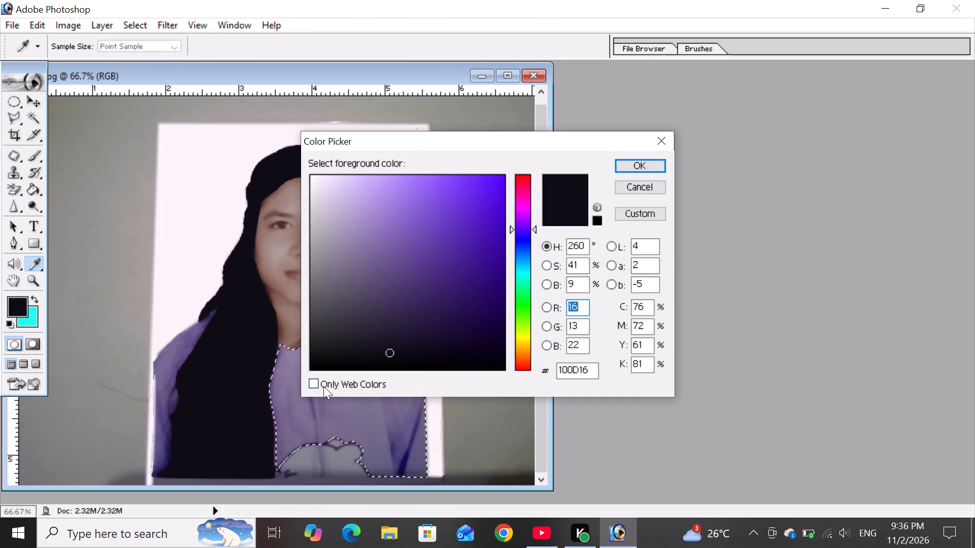
{"action": "left_click", "coordinate": [296, 409]}
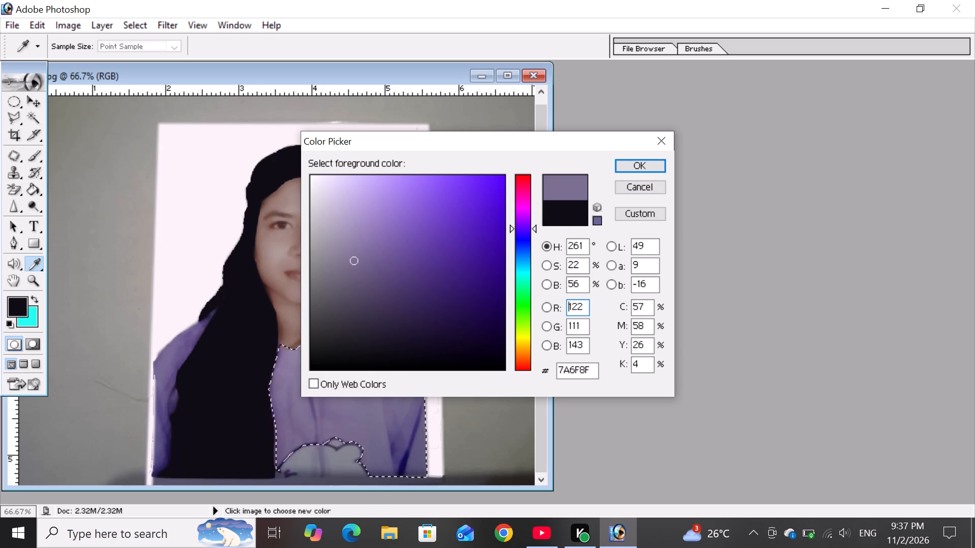
{"action": "left_click", "coordinate": [290, 358]}
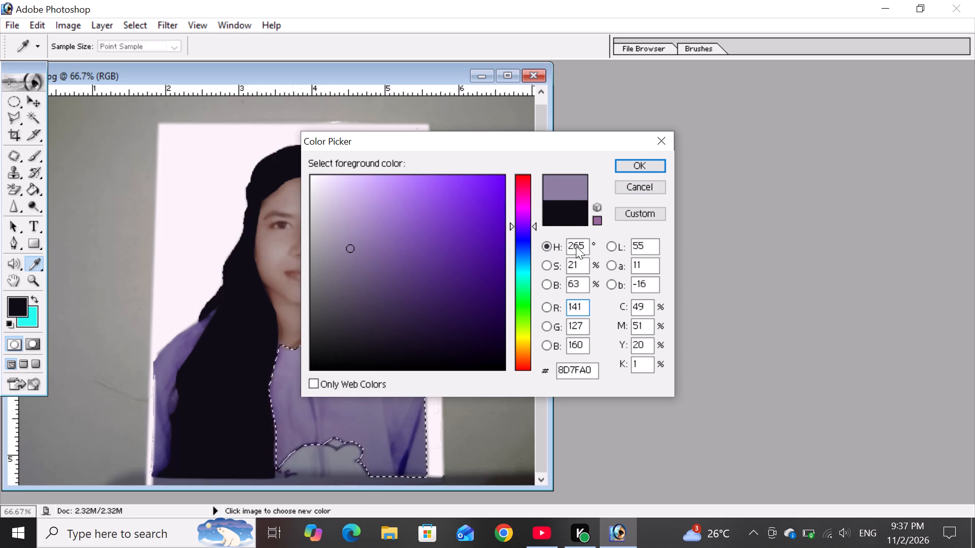
{"action": "left_click", "coordinate": [658, 164]}
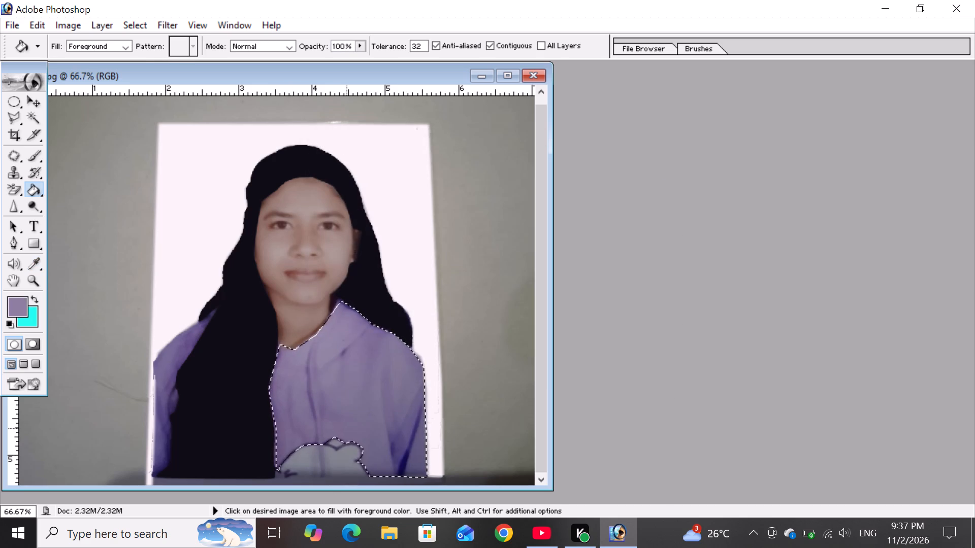
Fill the hoodie selection with the purple foreground colour, including the dark folds near the right sleeve's bottom.
{"action": "left_click", "coordinate": [346, 428]}
{"action": "left_click", "coordinate": [396, 449]}
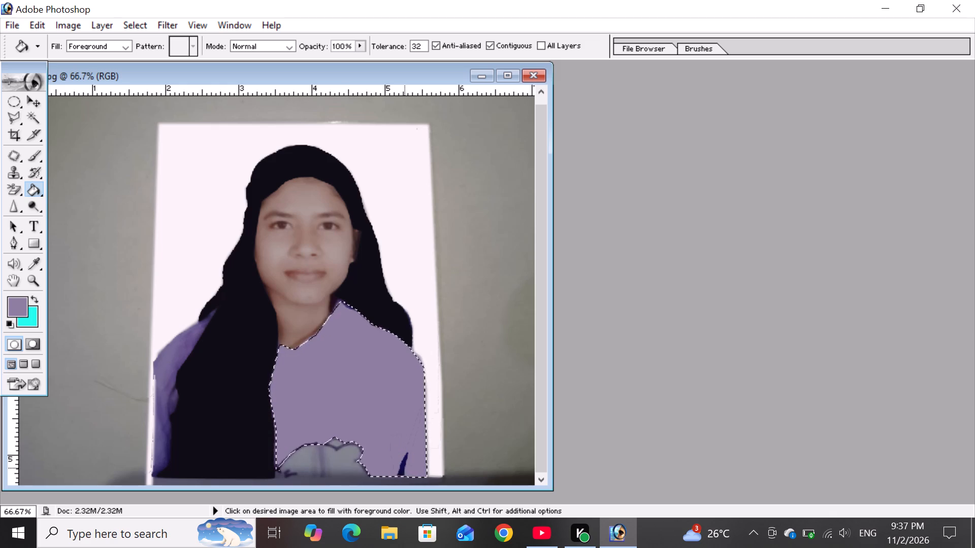
{"action": "left_click", "coordinate": [404, 467]}
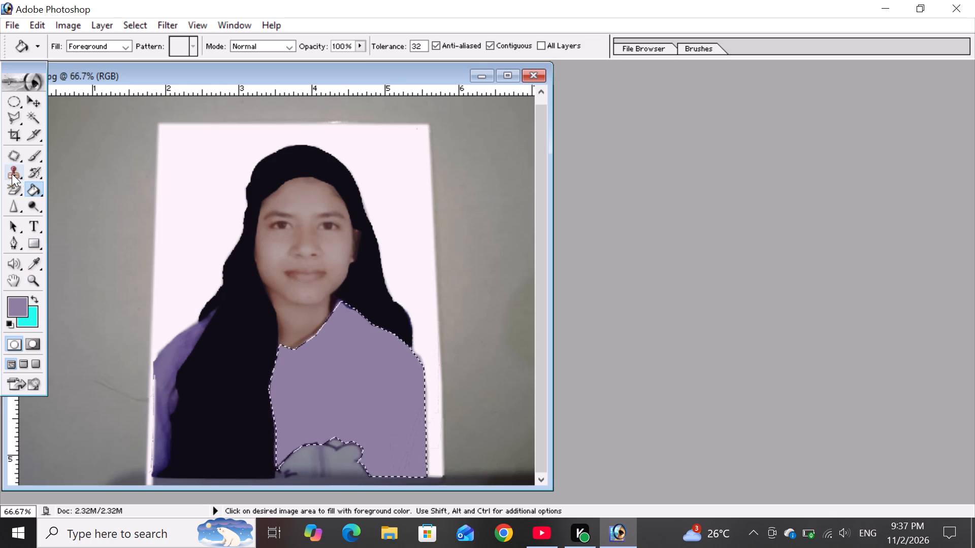
Start a Polygonal Lasso outline at the left sleeve's bottom outer corner and follow the hair's edge up to the top of the shoulder.
{"action": "left_click", "coordinate": [9, 116]}
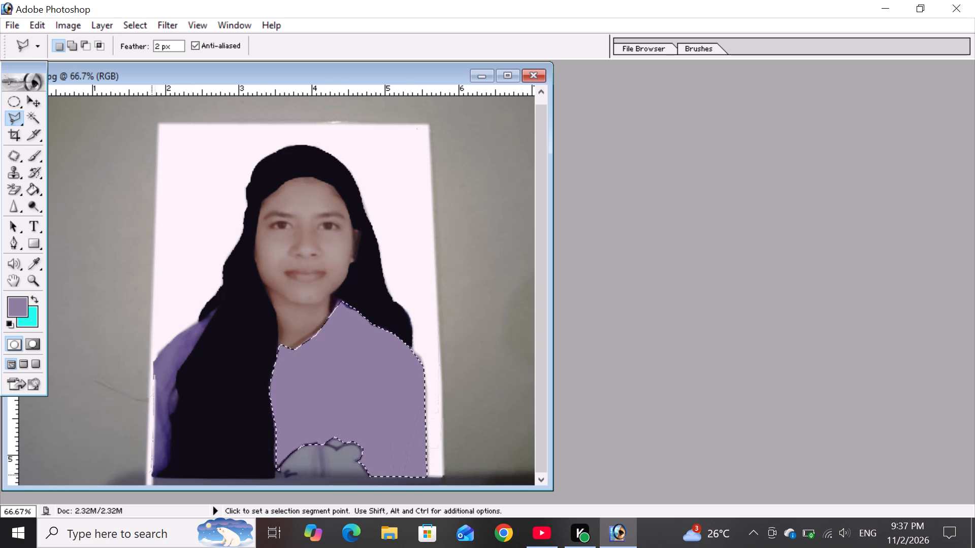
{"action": "left_click", "coordinate": [152, 474]}
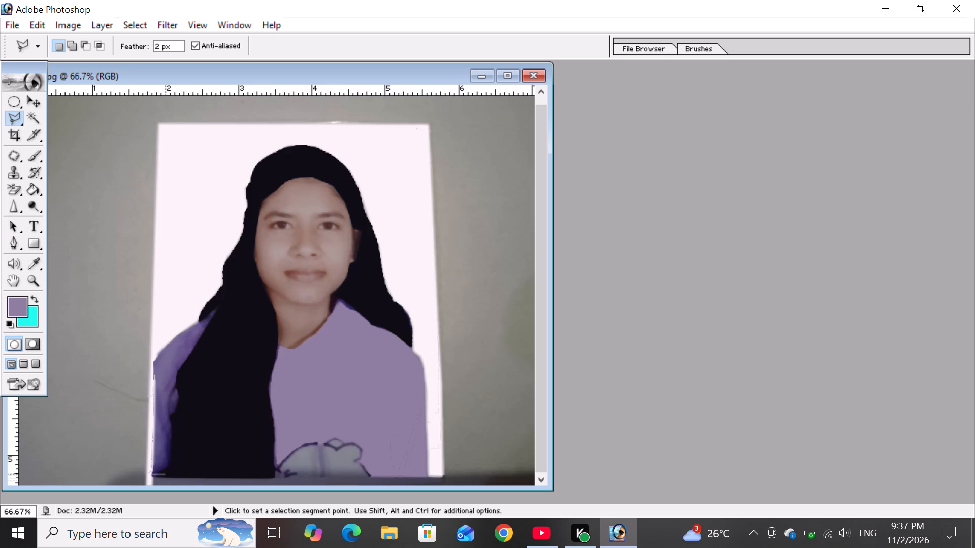
{"action": "left_click", "coordinate": [165, 475]}
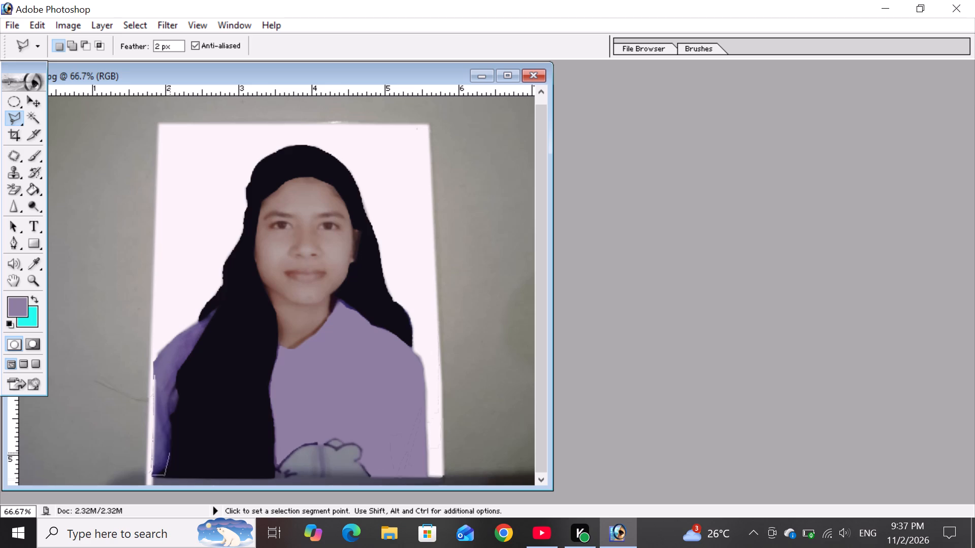
{"action": "left_click", "coordinate": [169, 452]}
{"action": "left_click", "coordinate": [169, 425]}
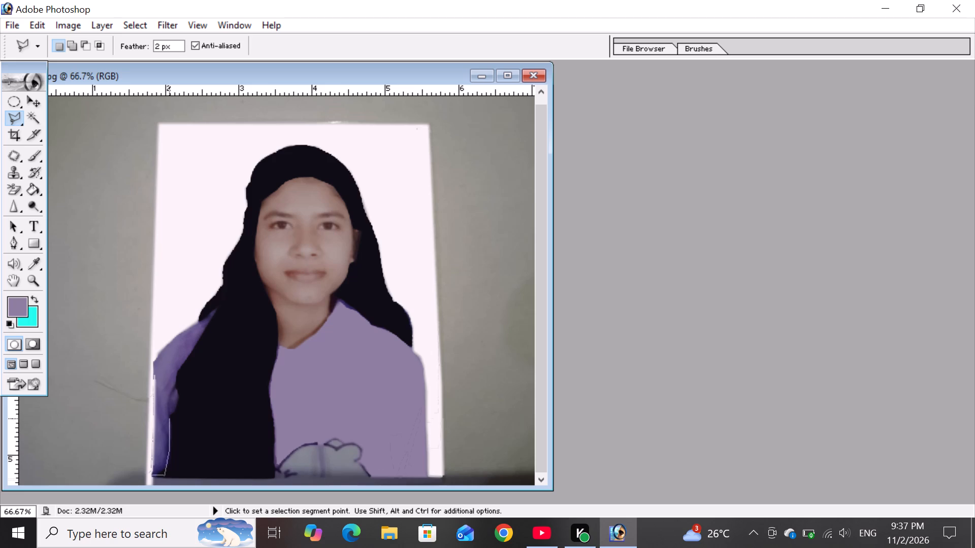
{"action": "left_click", "coordinate": [173, 405]}
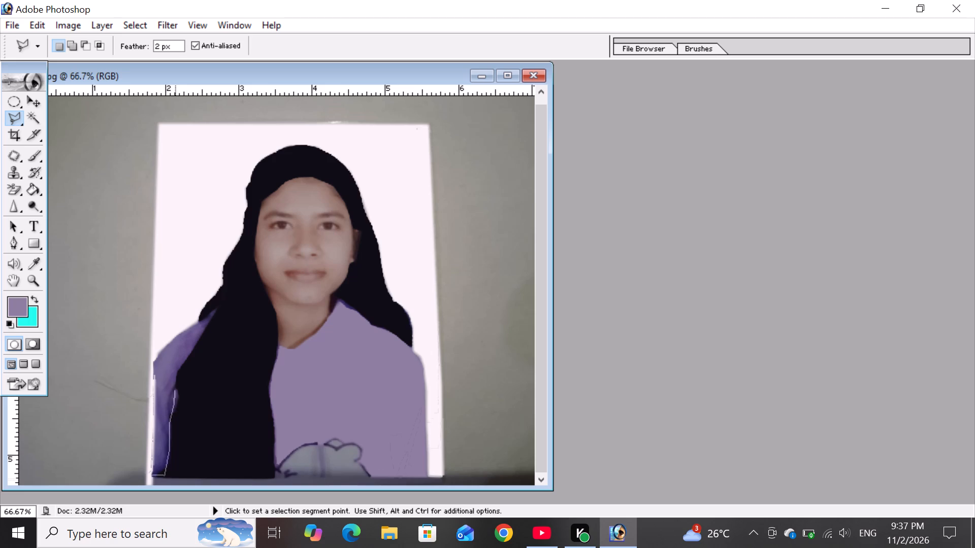
{"action": "left_click", "coordinate": [175, 382]}
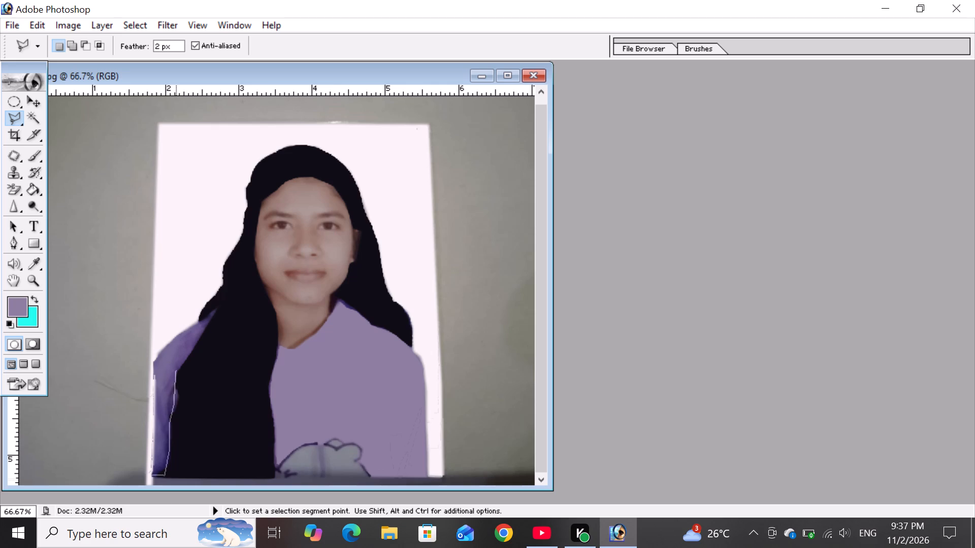
{"action": "left_click", "coordinate": [176, 370]}
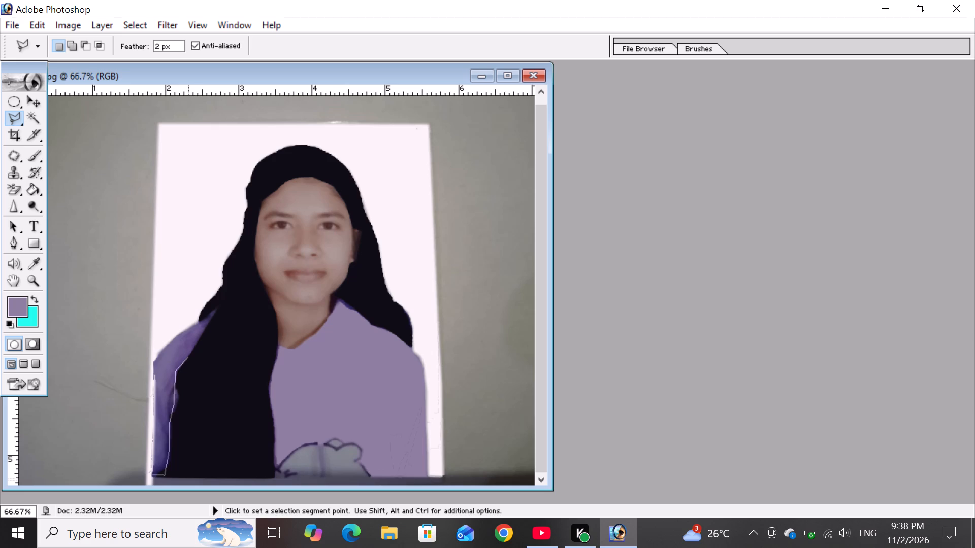
{"action": "left_click", "coordinate": [188, 357]}
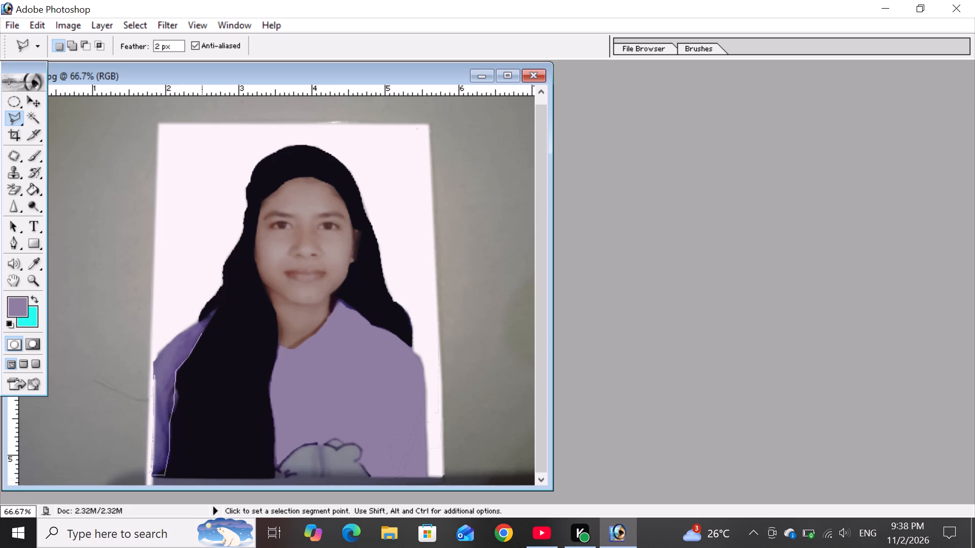
{"action": "left_click", "coordinate": [202, 332]}
{"action": "left_click", "coordinate": [213, 316]}
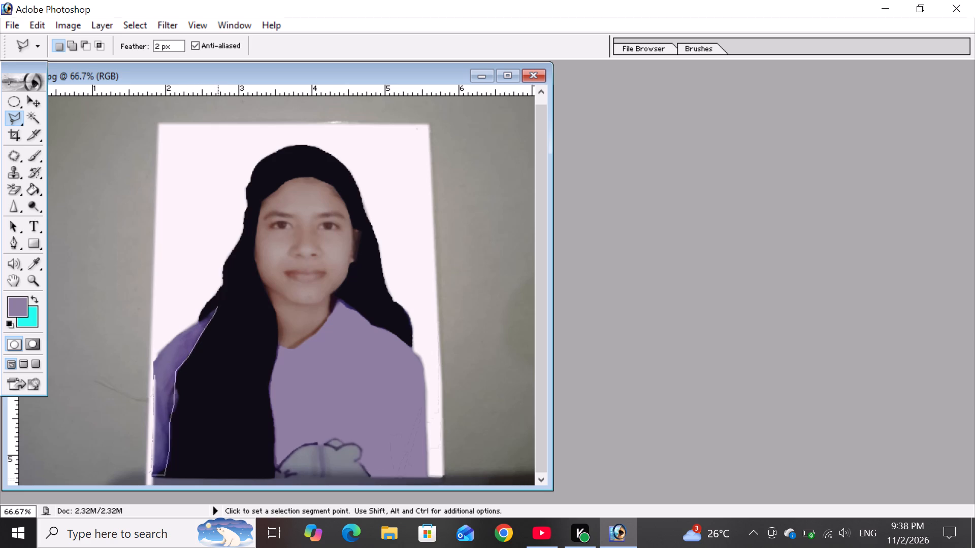
{"action": "left_click", "coordinate": [219, 303]}
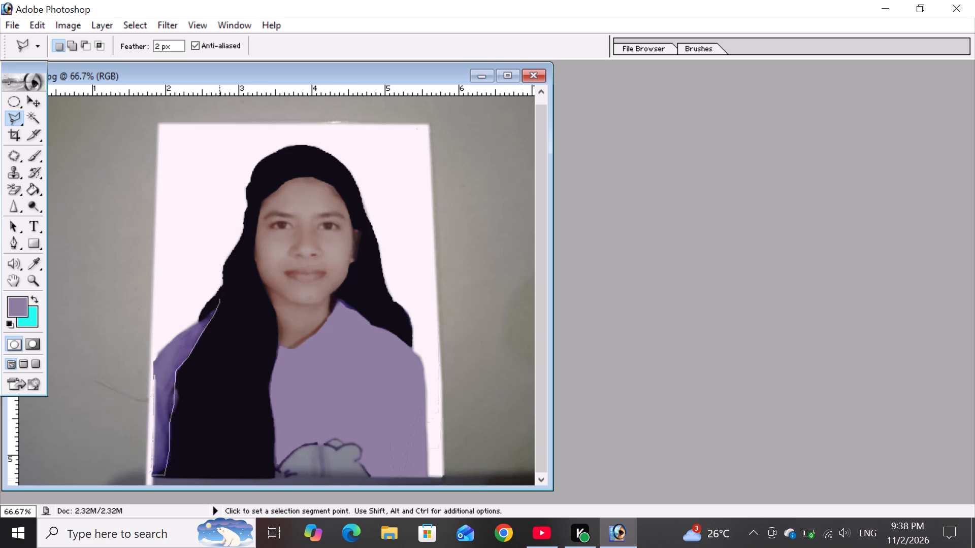
{"action": "left_click", "coordinate": [225, 294]}
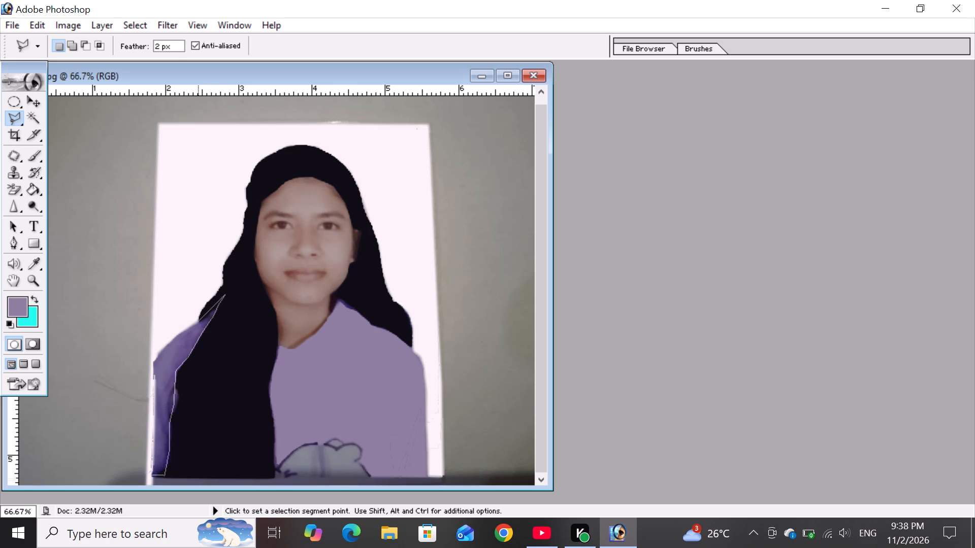
Close the lasso outline down over the left shoulder and along the sleeve's outer edge to its bottom corner.
{"action": "left_click", "coordinate": [199, 321]}
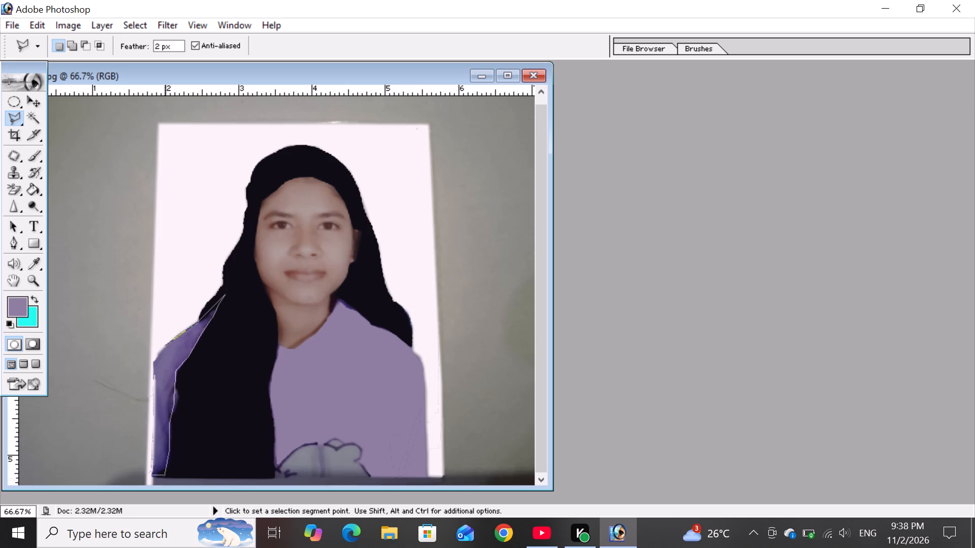
{"action": "left_click", "coordinate": [165, 346]}
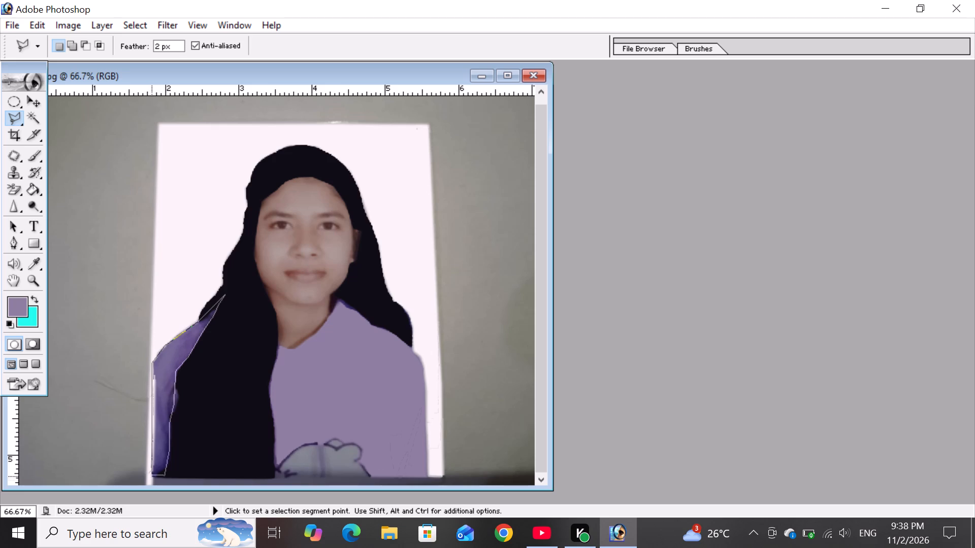
{"action": "left_click", "coordinate": [151, 475]}
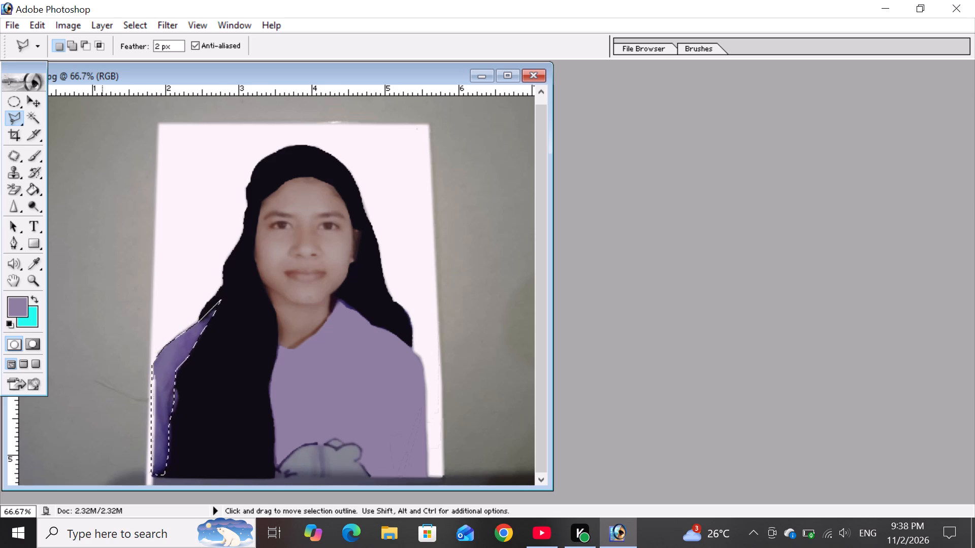
Fill the left sleeve selection with the purple foreground colour using the Paint Bucket.
{"action": "left_click", "coordinate": [28, 186]}
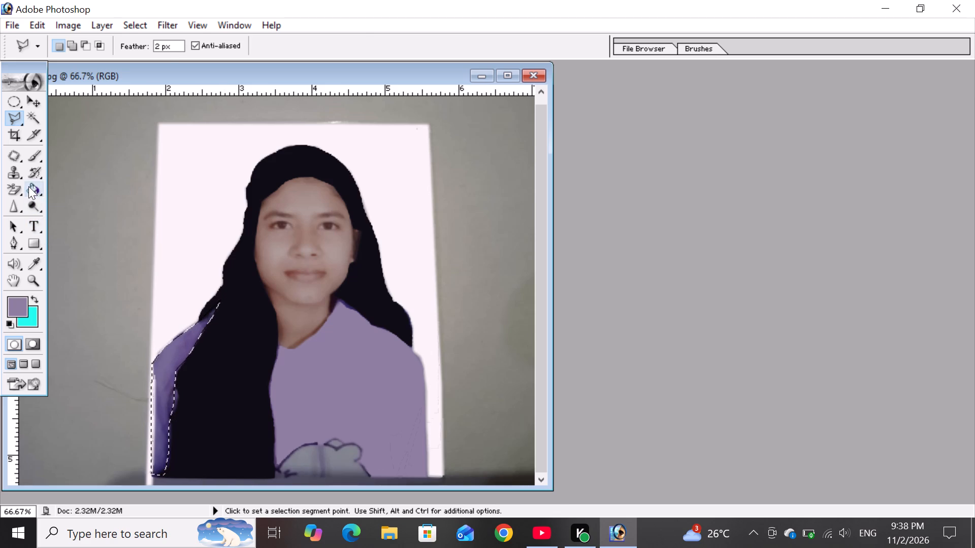
{"action": "left_click", "coordinate": [173, 360]}
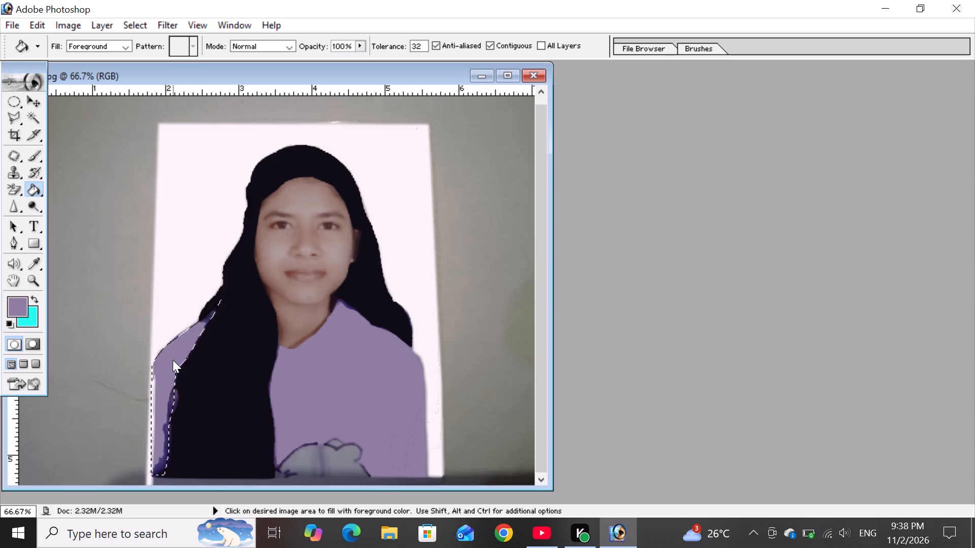
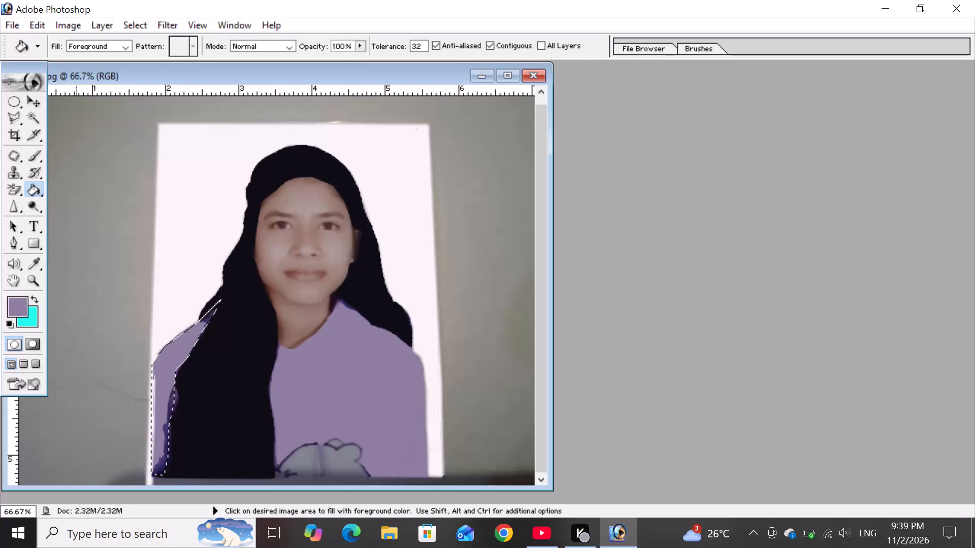
Fill the remaining dark strip along the hair edge inside the left sleeve selection with the purple foreground colour.
{"action": "left_click", "coordinate": [173, 408]}
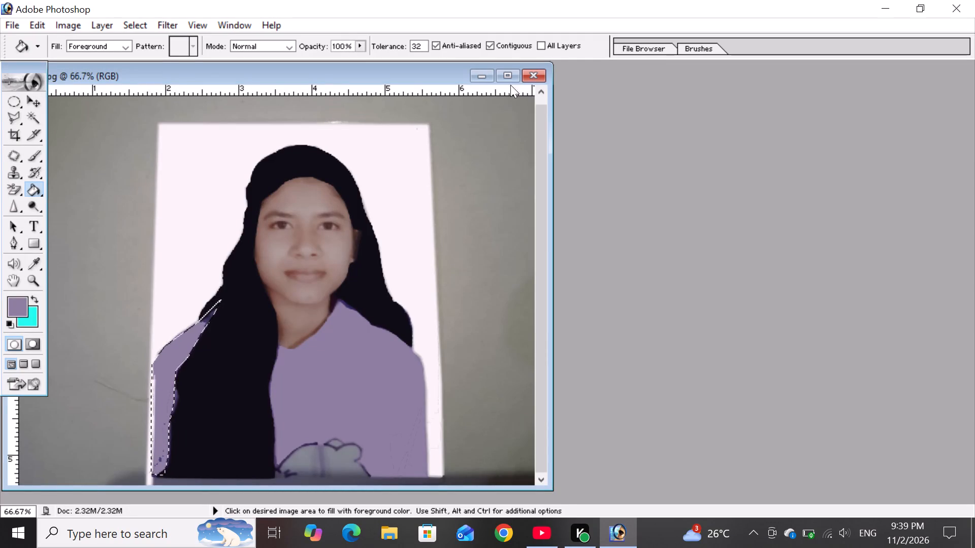
Close the nta3.jpg document without saving its changes.
{"action": "left_click", "coordinate": [542, 71]}
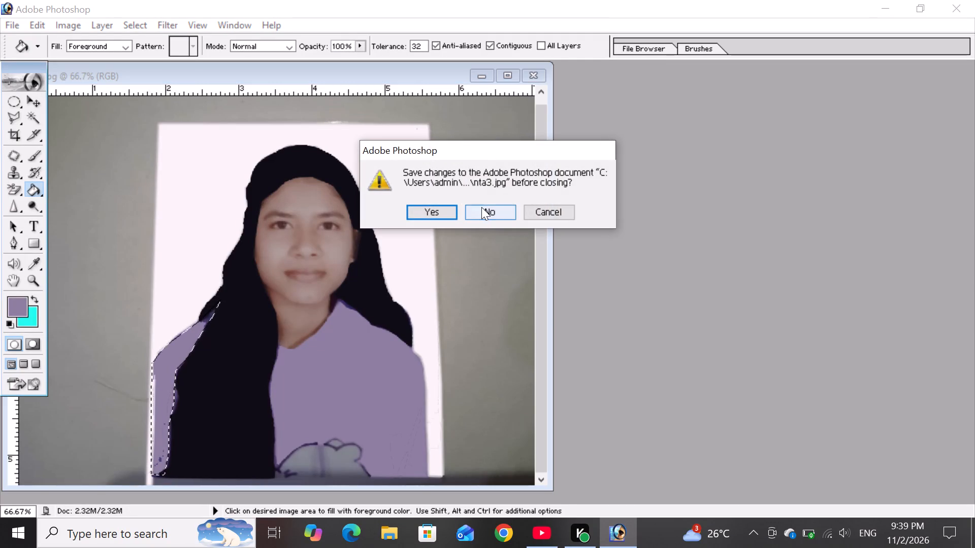
{"action": "left_click", "coordinate": [482, 207]}
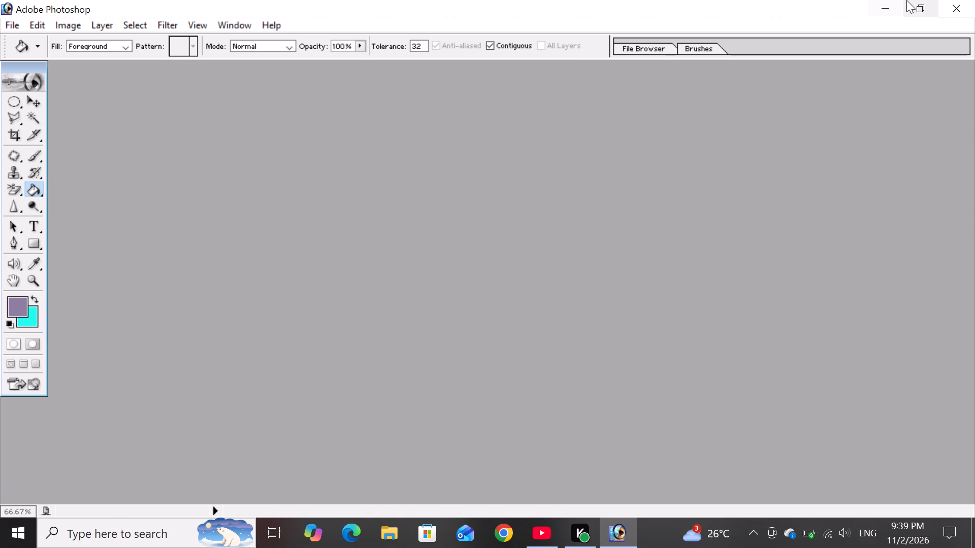